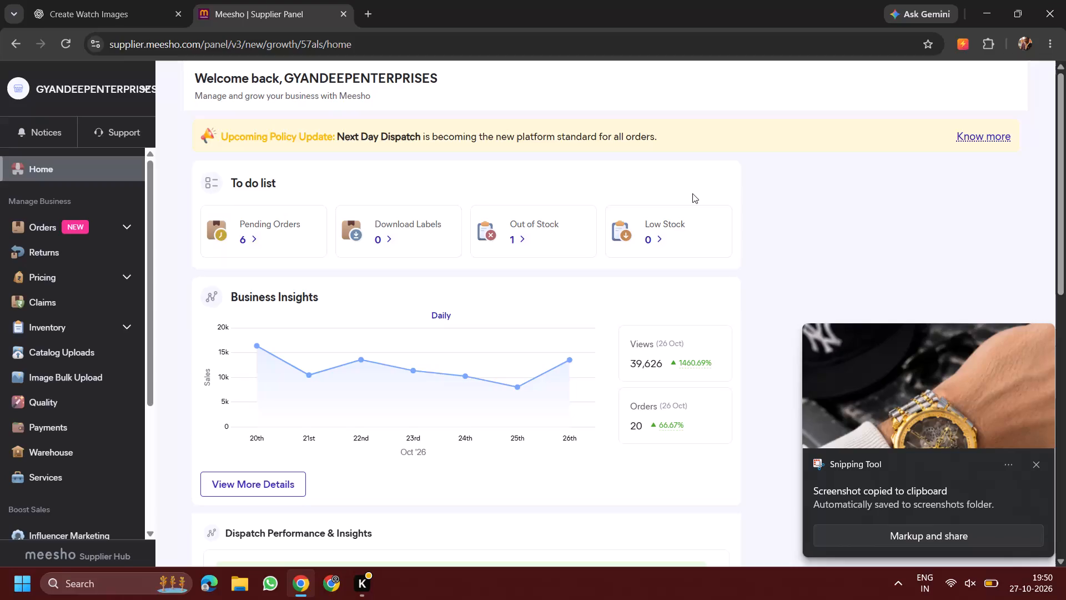
Start a new single catalog upload in the Analog Watches category under Men Fashion, Accessories, Watches, proceeding past the guidelines warning.
left_click(88, 347)
left_click(403, 243)
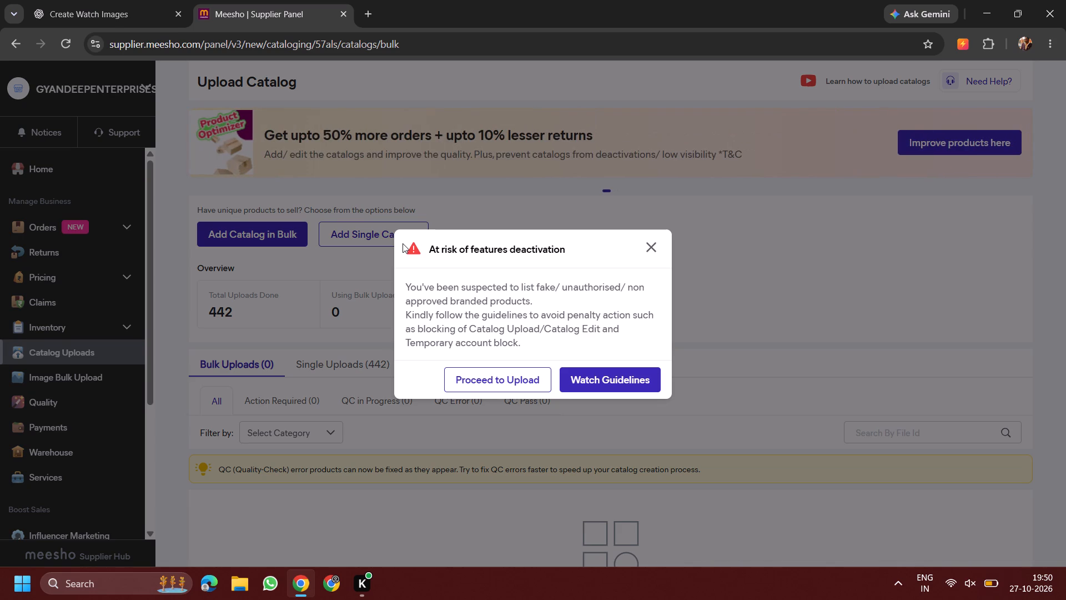
left_click(492, 375)
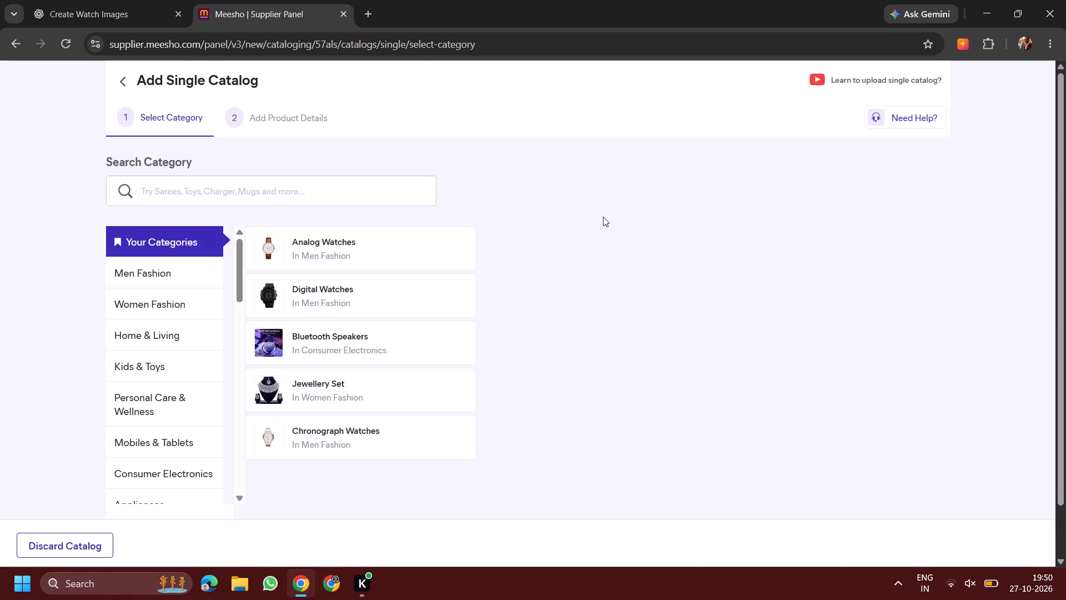
left_click_drag(383, 224, 376, 253)
left_click(376, 253)
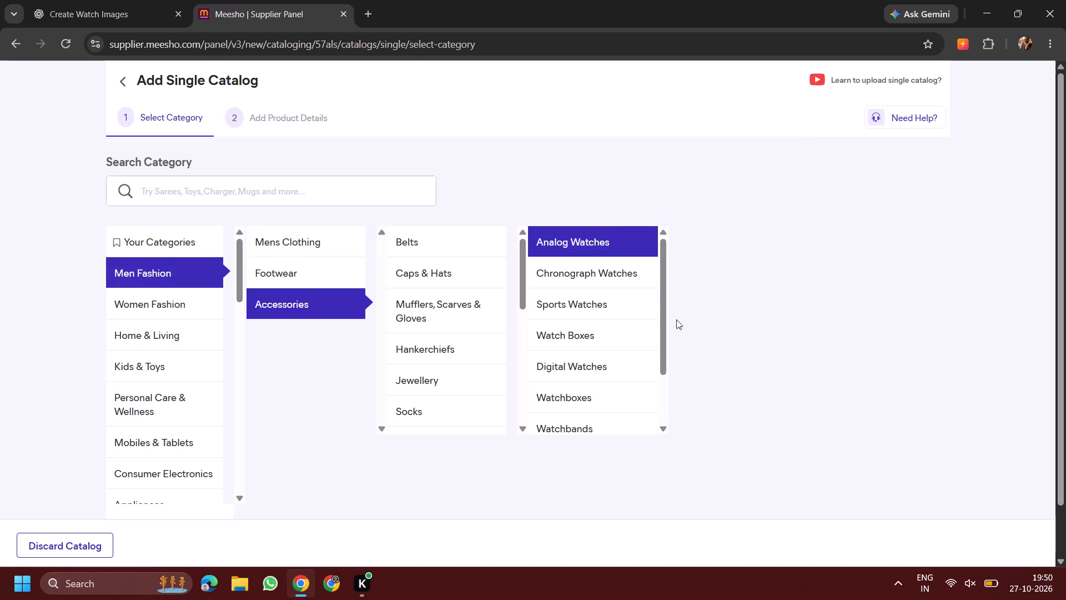
left_click(624, 238)
left_click(624, 238)
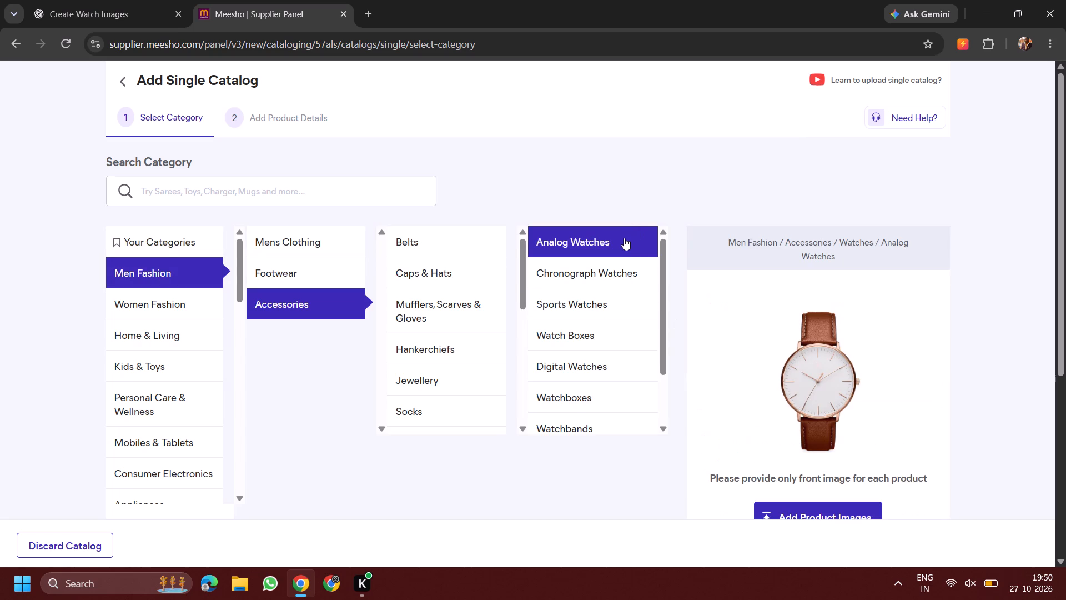
Add Screenshot 2026-10-27 194933.png from the Screenshots folder as the product's front image and continue to the product details.
scroll(887, 504, "down", 2)
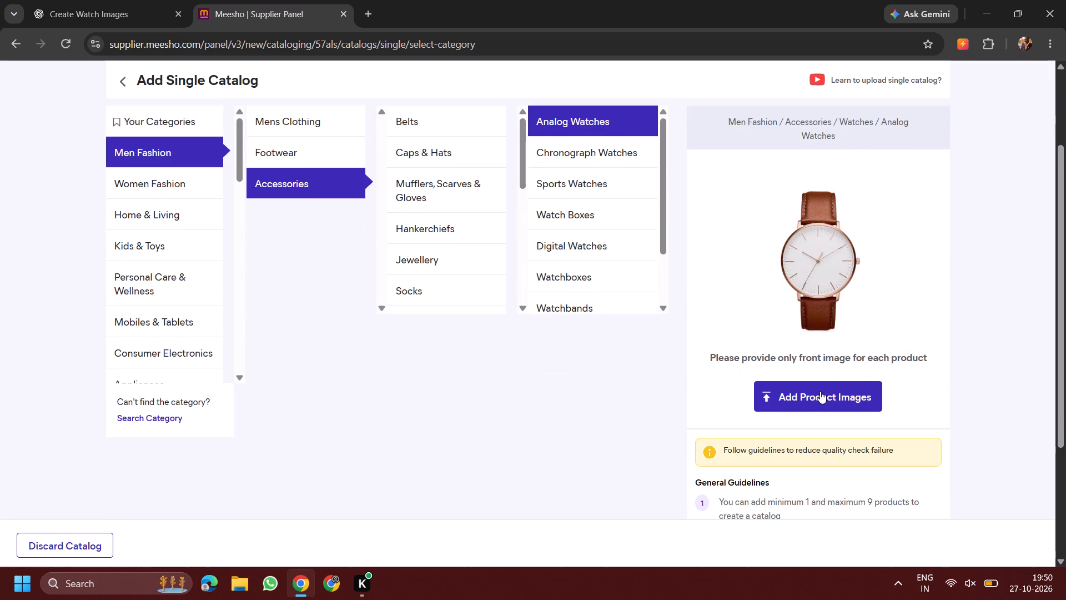
left_click(820, 391)
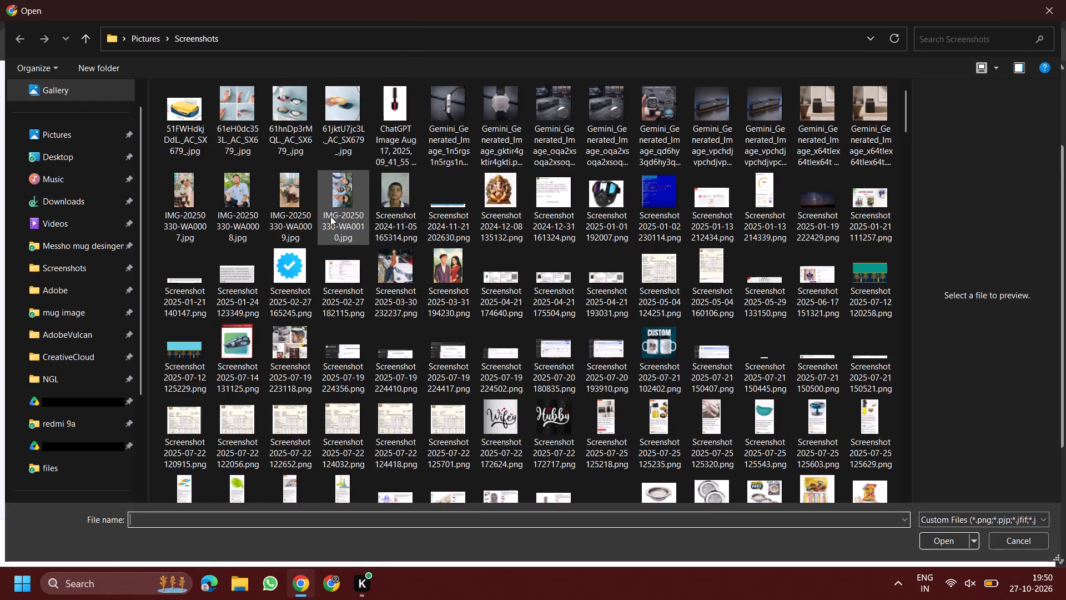
scroll(330, 216, "down", 5)
scroll(330, 216, "down", 19)
scroll(330, 216, "up", 1)
scroll(330, 216, "down", 20)
scroll(330, 216, "down", 11)
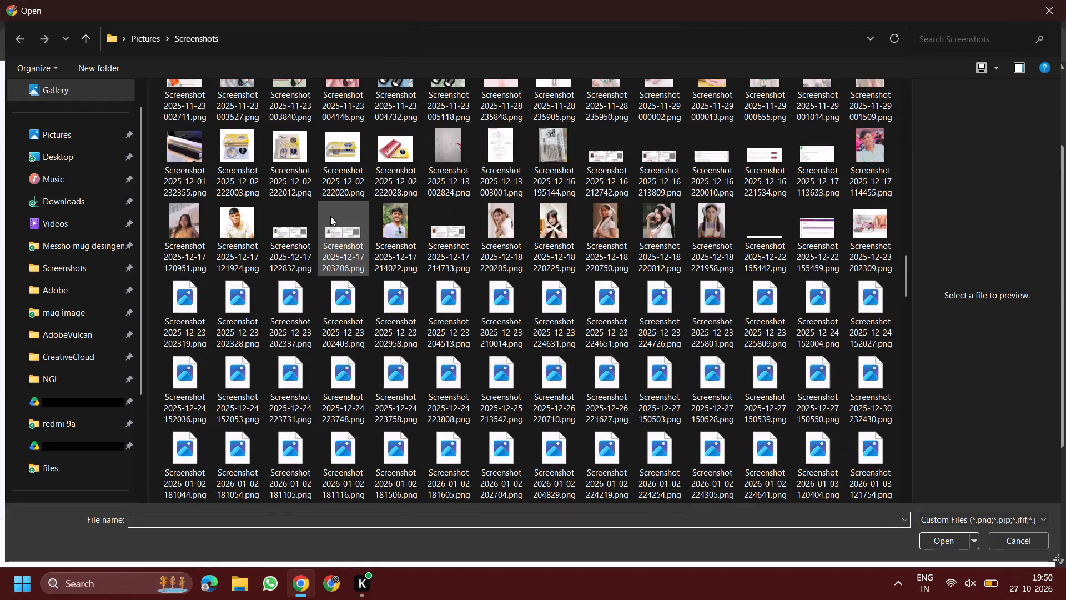
scroll(330, 216, "down", 20)
scroll(330, 216, "down", 1)
scroll(330, 216, "down", 20)
scroll(330, 216, "down", 20)
scroll(330, 216, "down", 20)
scroll(330, 216, "down", 4)
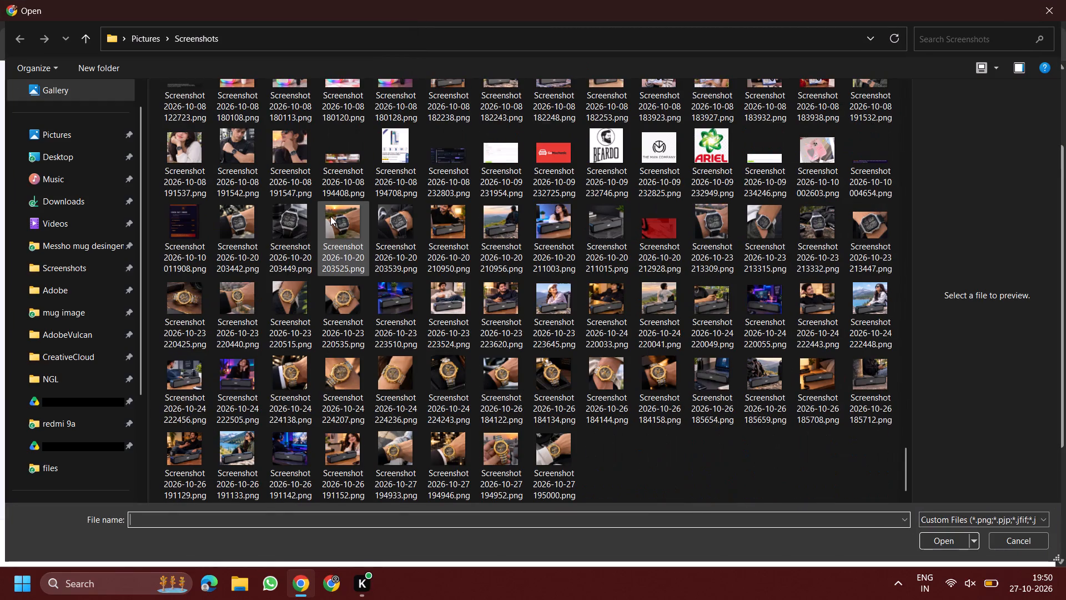
scroll(330, 216, "down", 2)
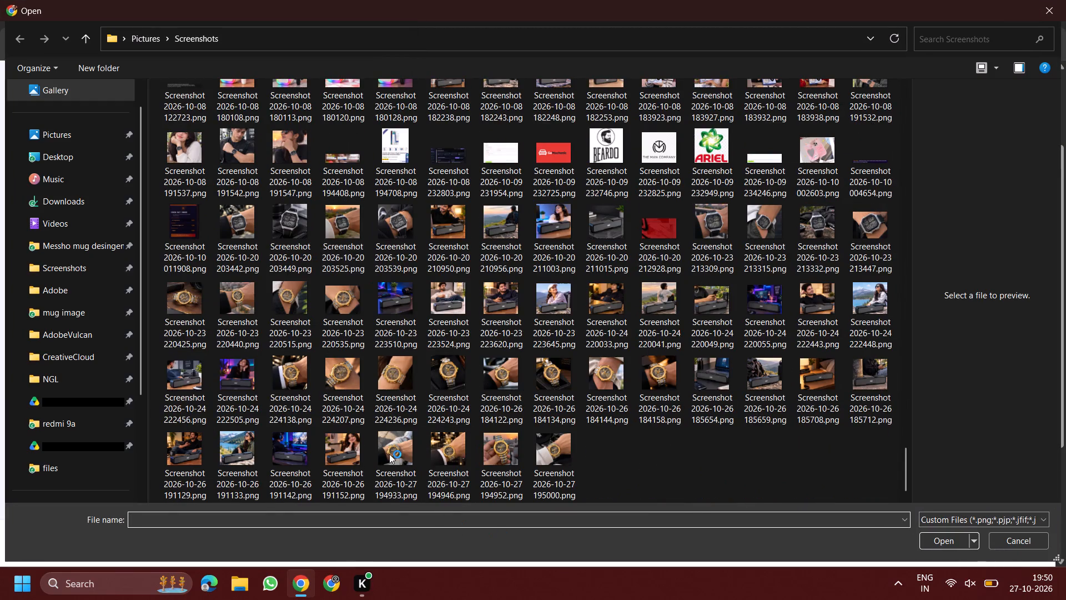
double_click(389, 454)
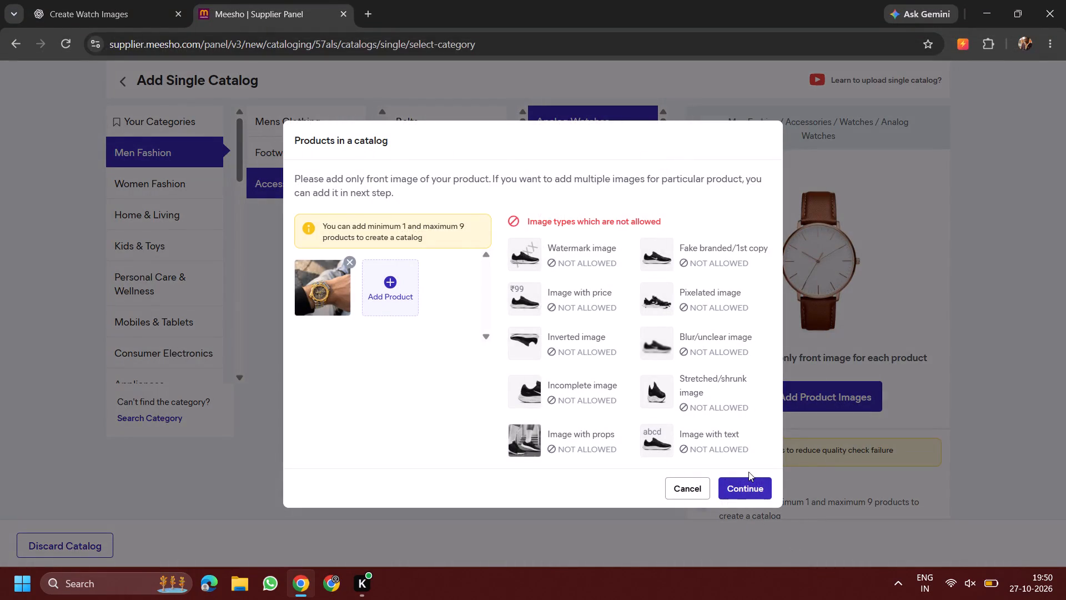
left_click(746, 488)
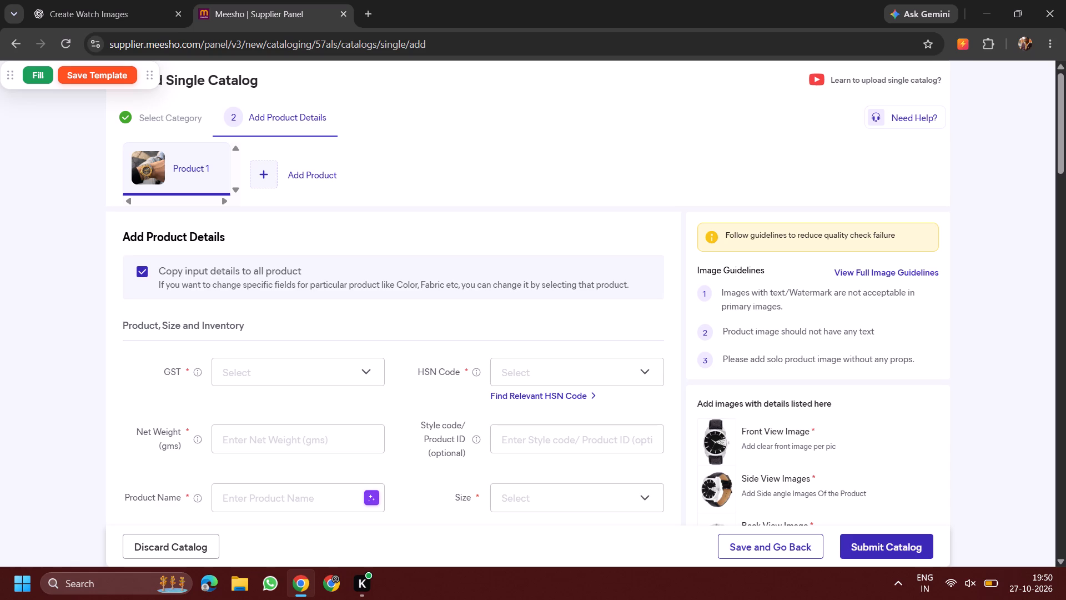
Fill the product details from the saved template "Gyandeep gold watch".
left_click(30, 77)
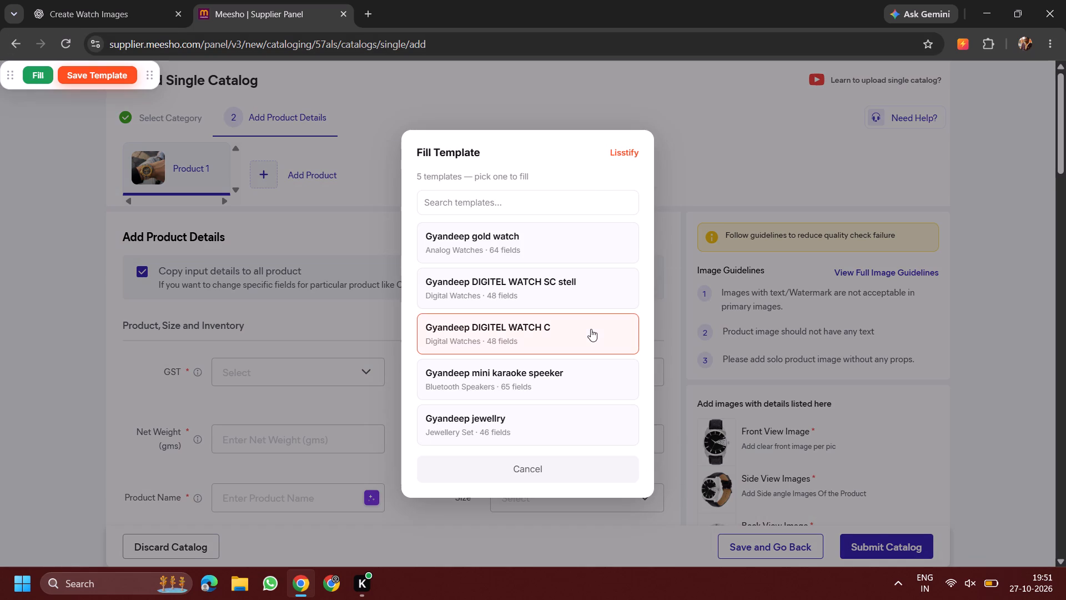
left_click(530, 237)
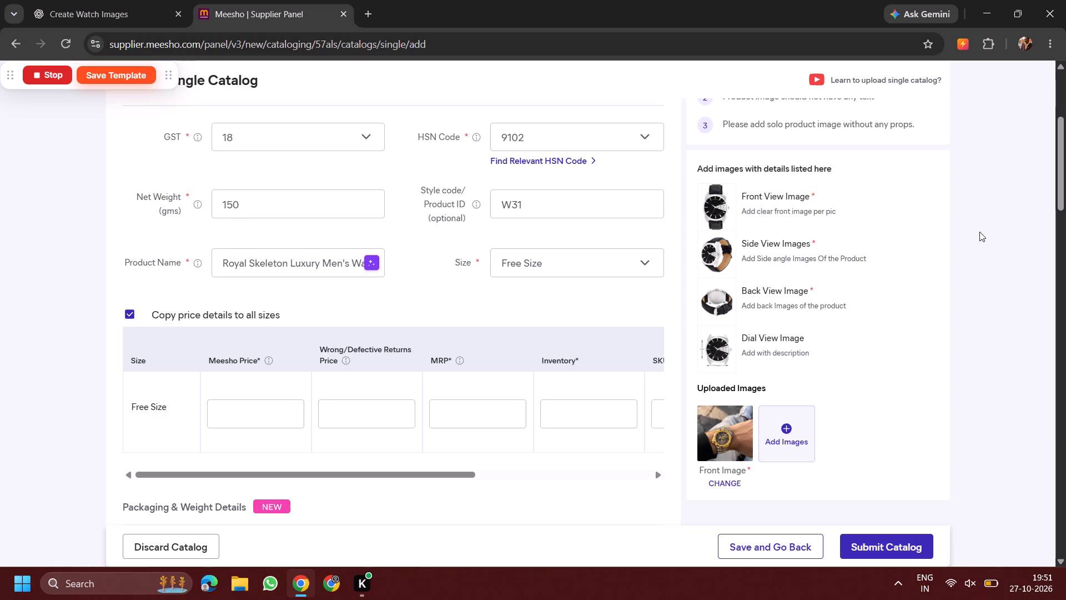
Open the supplier panel in a second browser tab and show the single catalog uploads.
left_click(378, 12)
left_click(369, 10)
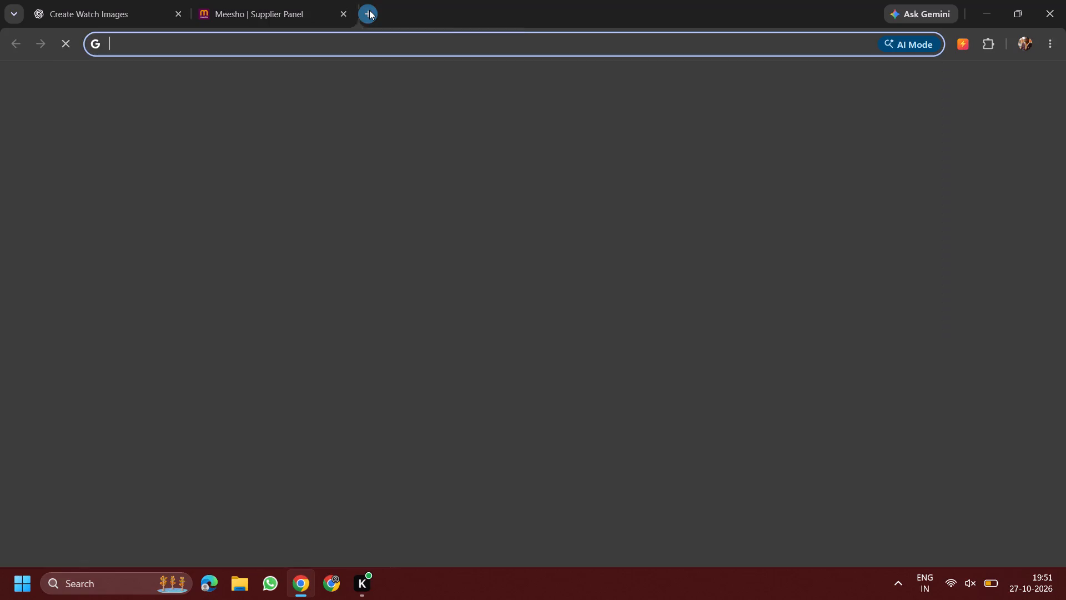
key("m")
left_click(372, 111)
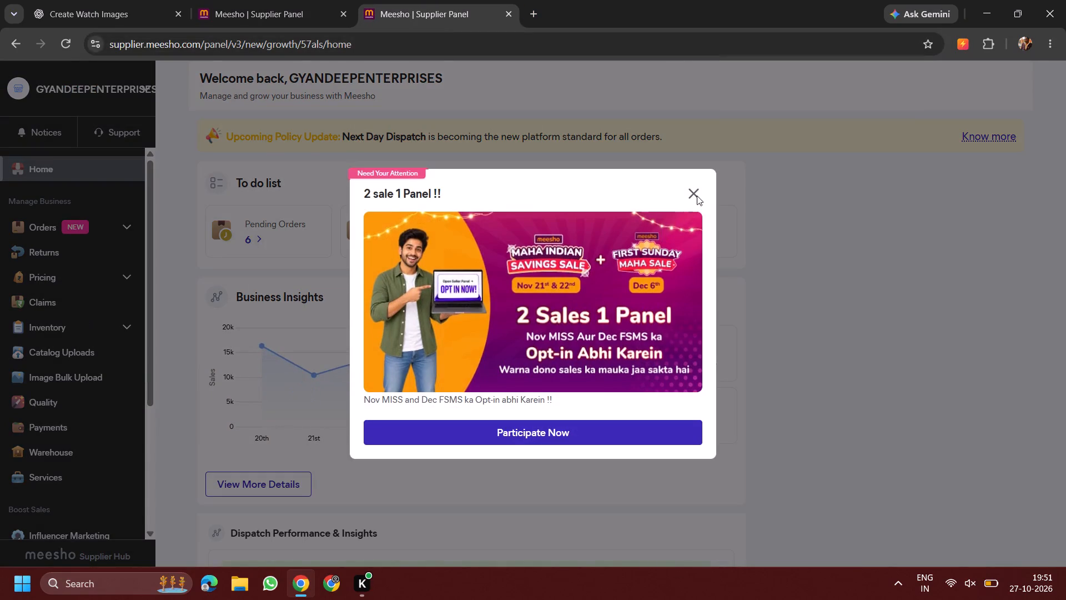
left_click(697, 200)
left_click(65, 349)
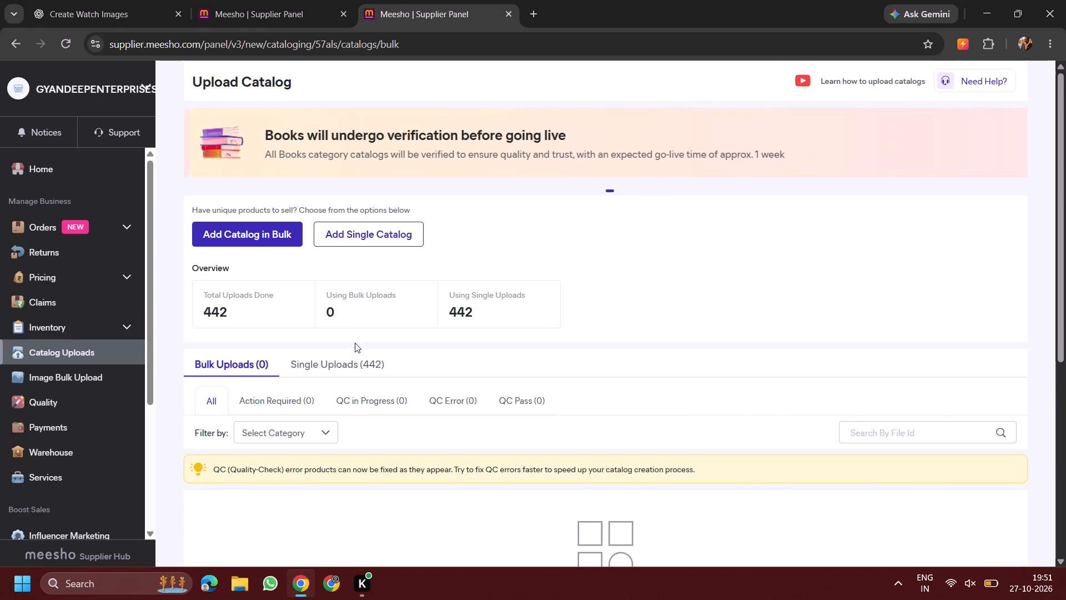
left_click(345, 360)
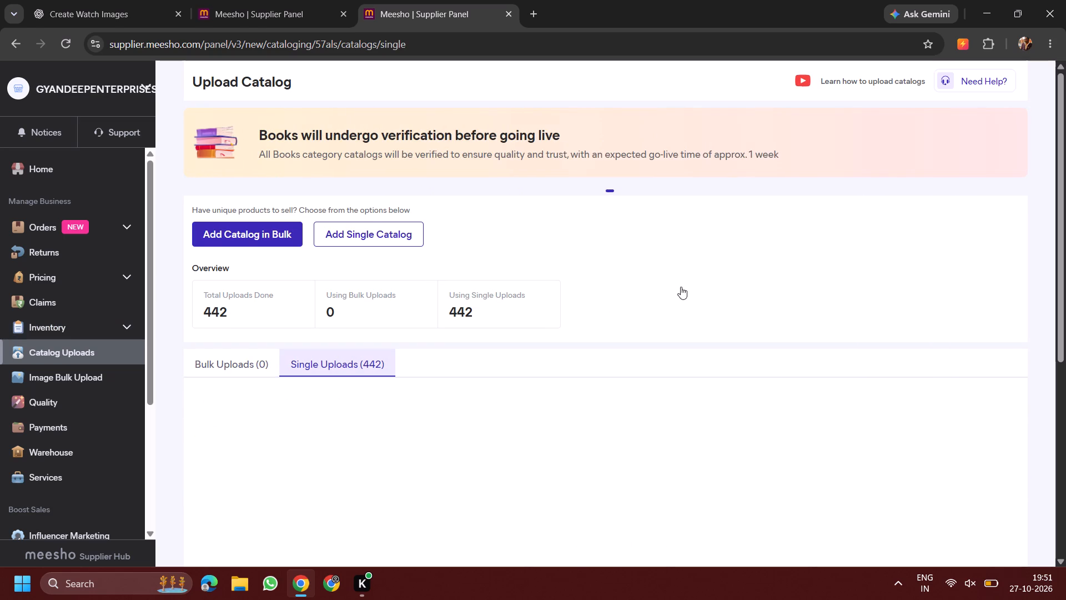
View the inventory entry of the Analog Watches catalog created 24 Oct '26 at 10:54 PM to check its style ID.
scroll(681, 287, "down", 5)
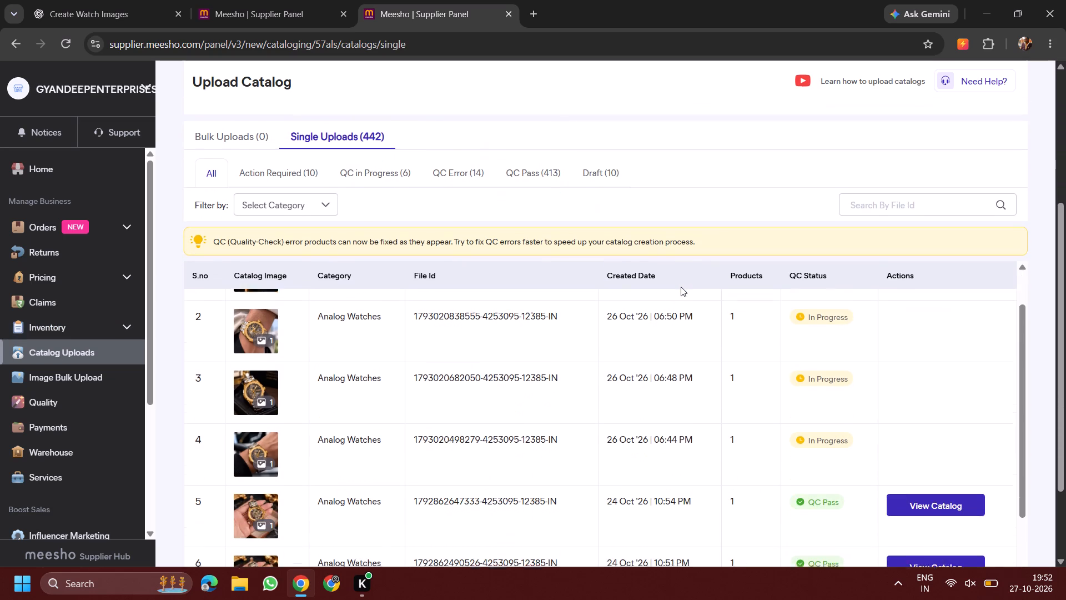
scroll(681, 287, "down", 1)
scroll(681, 287, "up", 2)
scroll(724, 382, "down", 1)
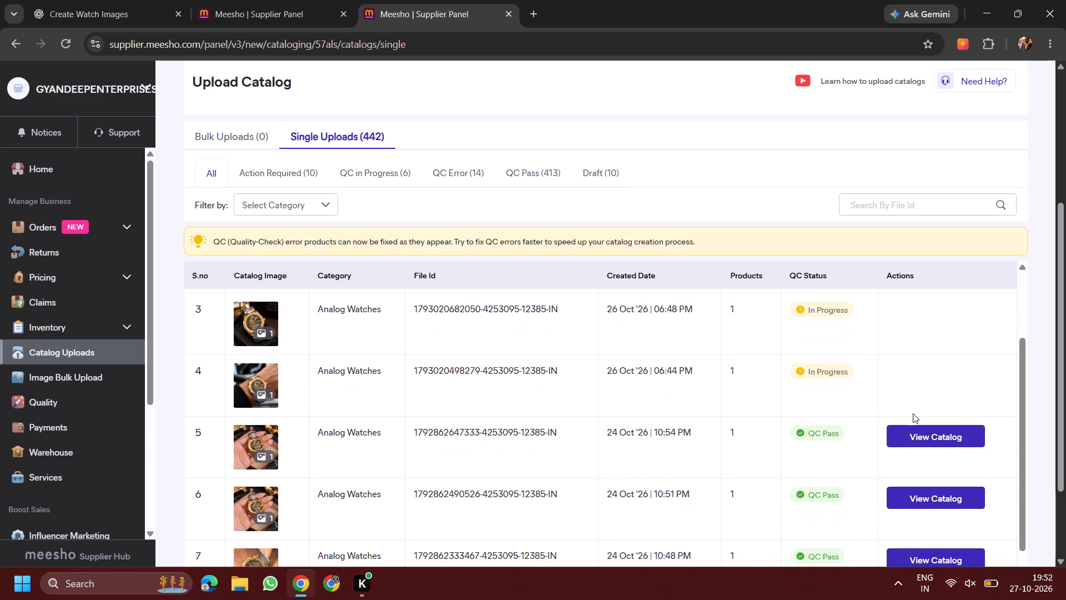
left_click(924, 426)
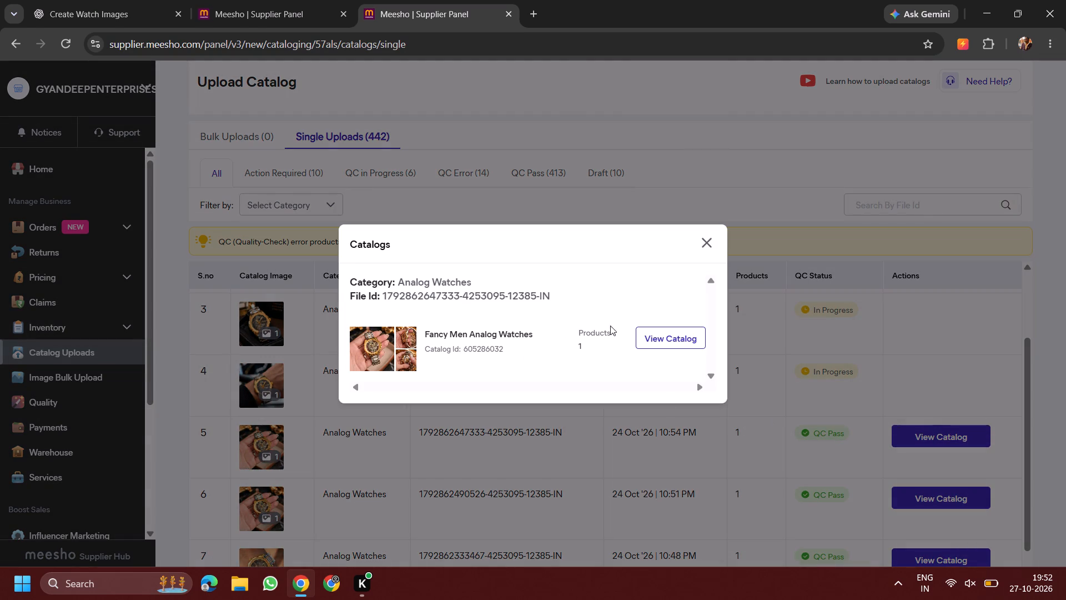
left_click(662, 339)
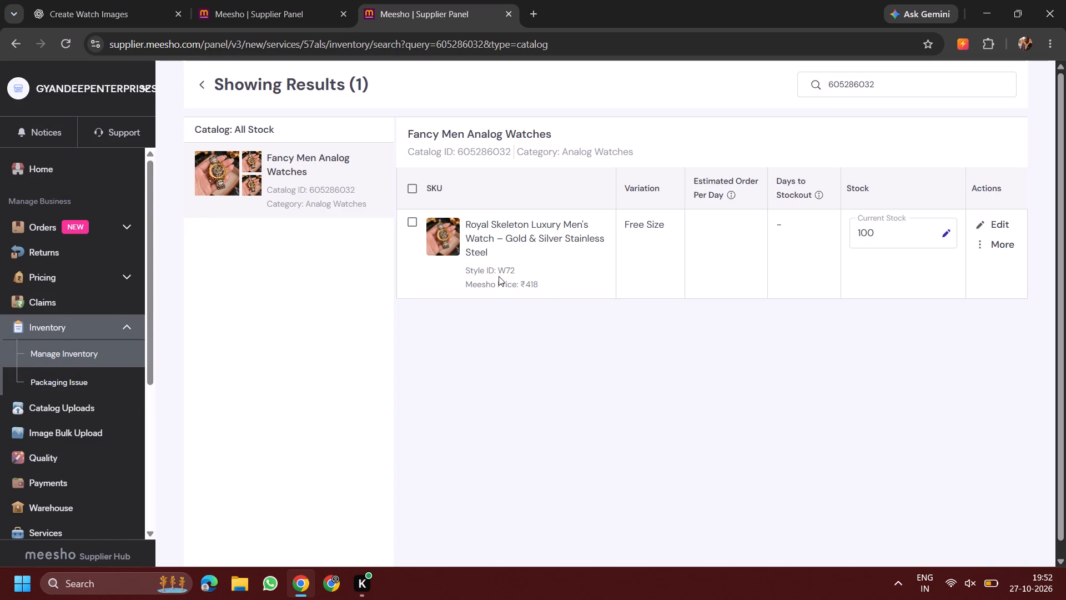
Back in the new catalog's product details, set the style code/product ID to W76.
left_click(284, 3)
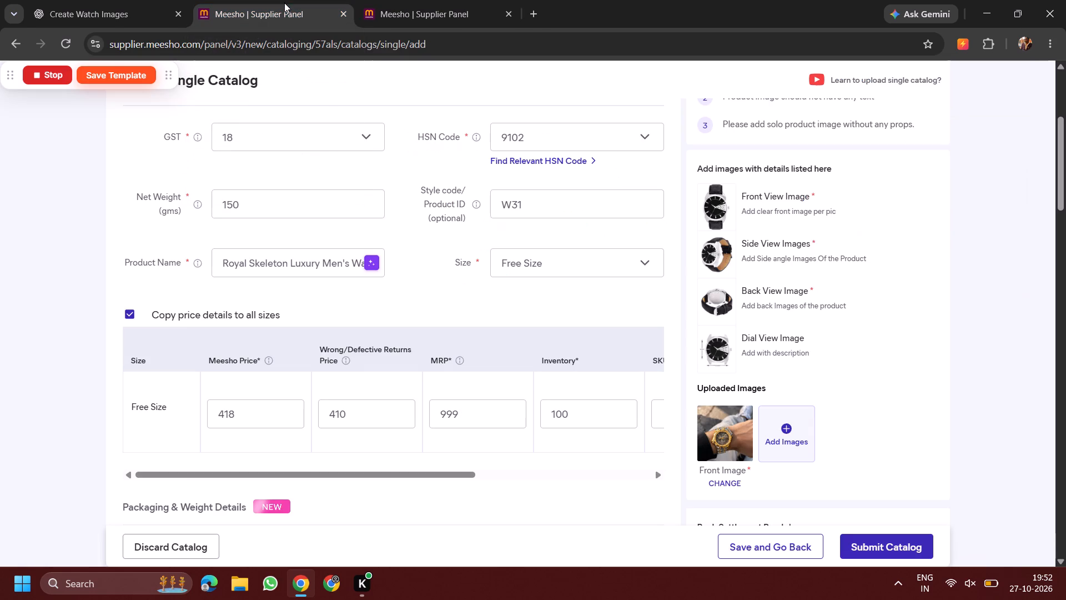
left_click(557, 203)
left_click(536, 201)
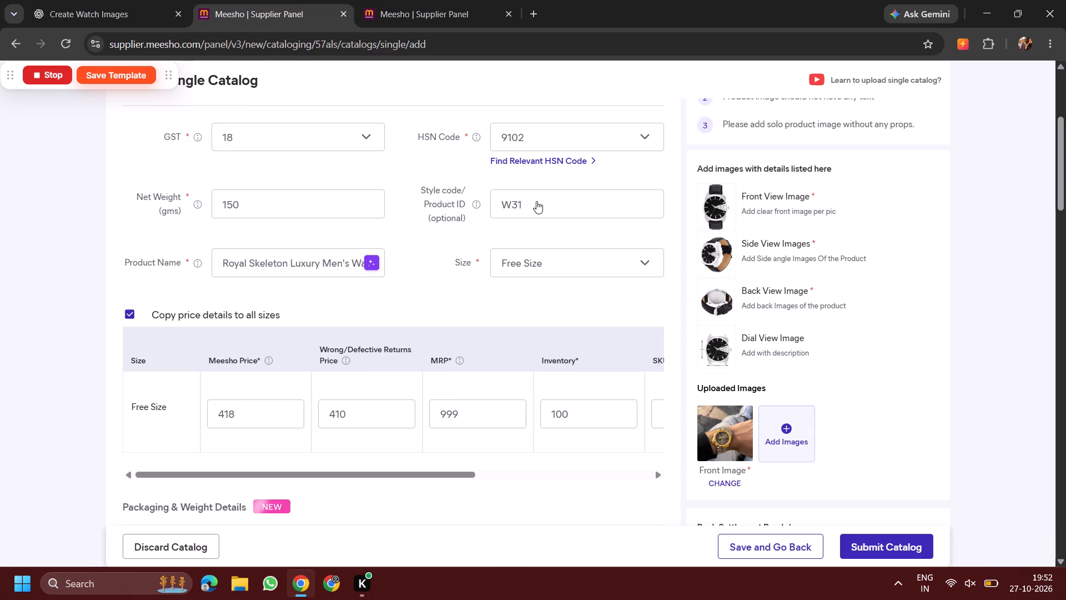
left_click(536, 201)
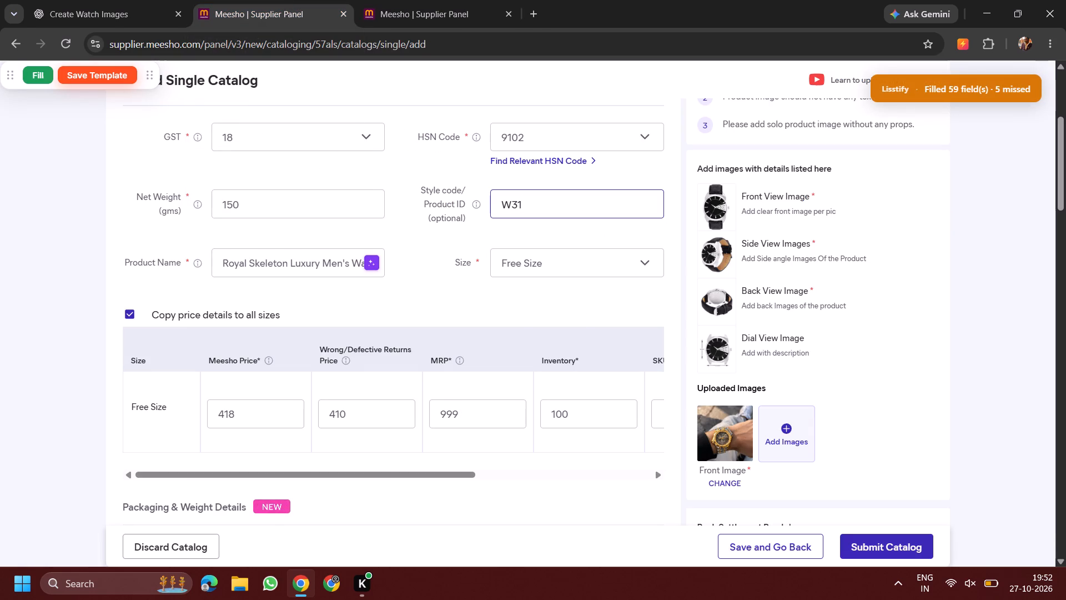
left_click(539, 199)
key("BackSpace")
key("BackSpace")
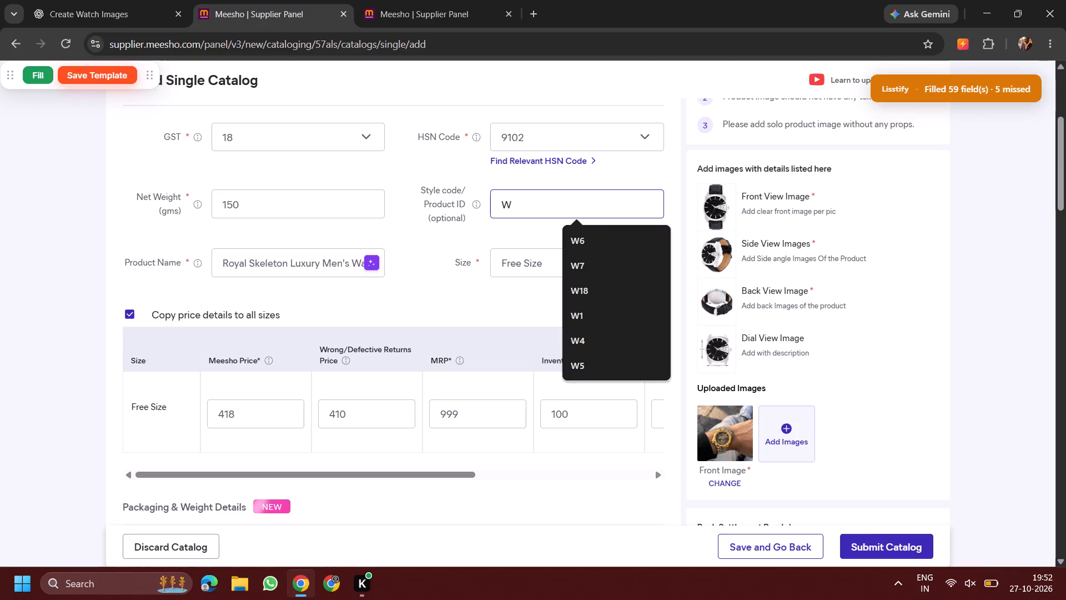
key("Home")
key("Right")
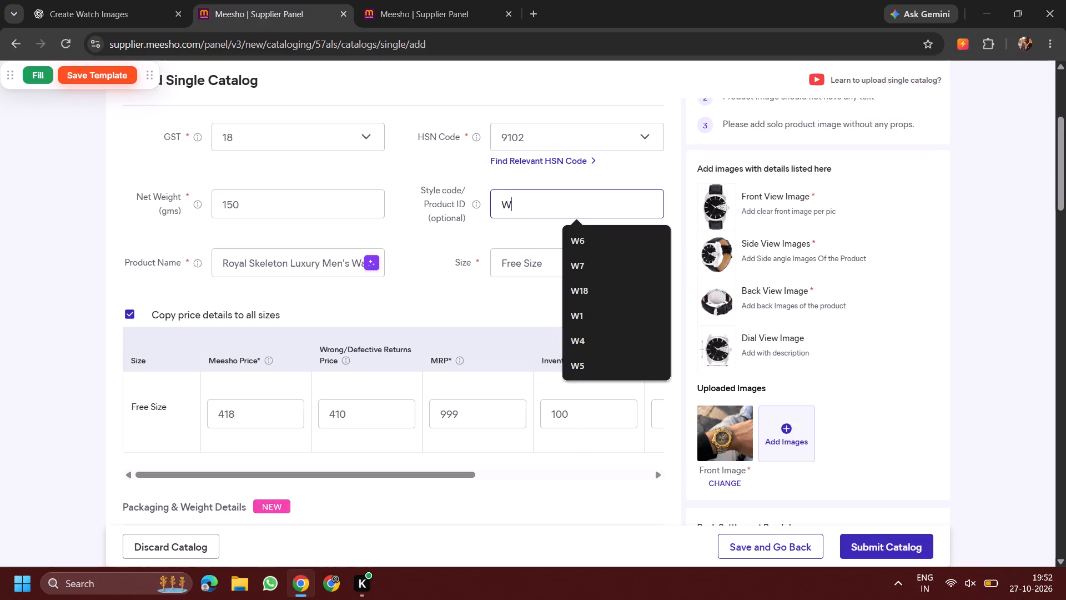
key("7")
key("6")
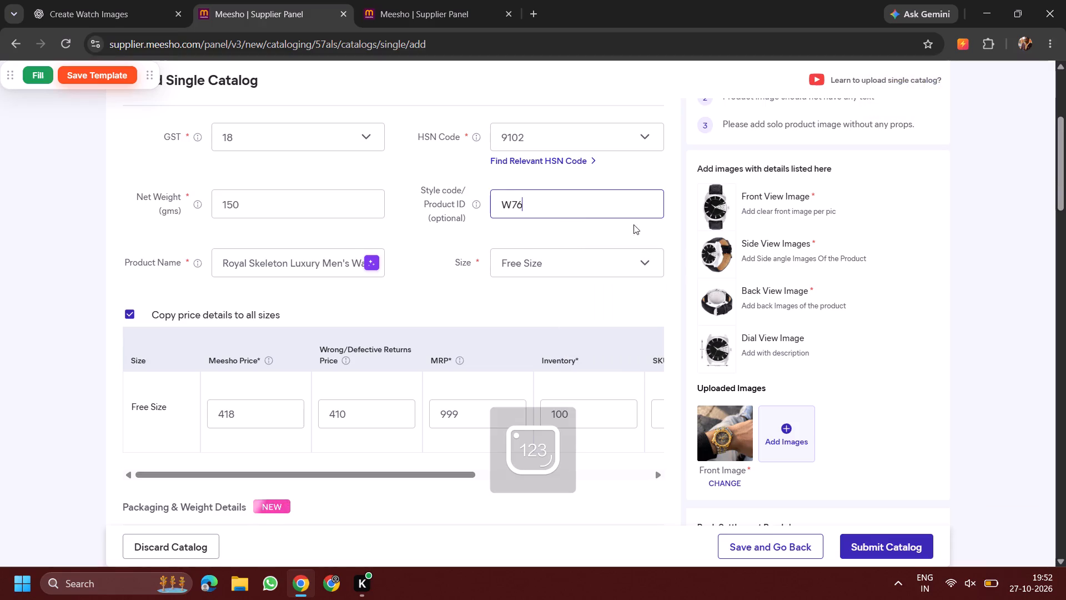
Add three gold watch images from Downloads, Gemini_Generated_Image_xey9omxey9omxey9.png through Gemini_Generated_Image_v9qremv9qremv9qr.png, to the product's images.
left_click(781, 417)
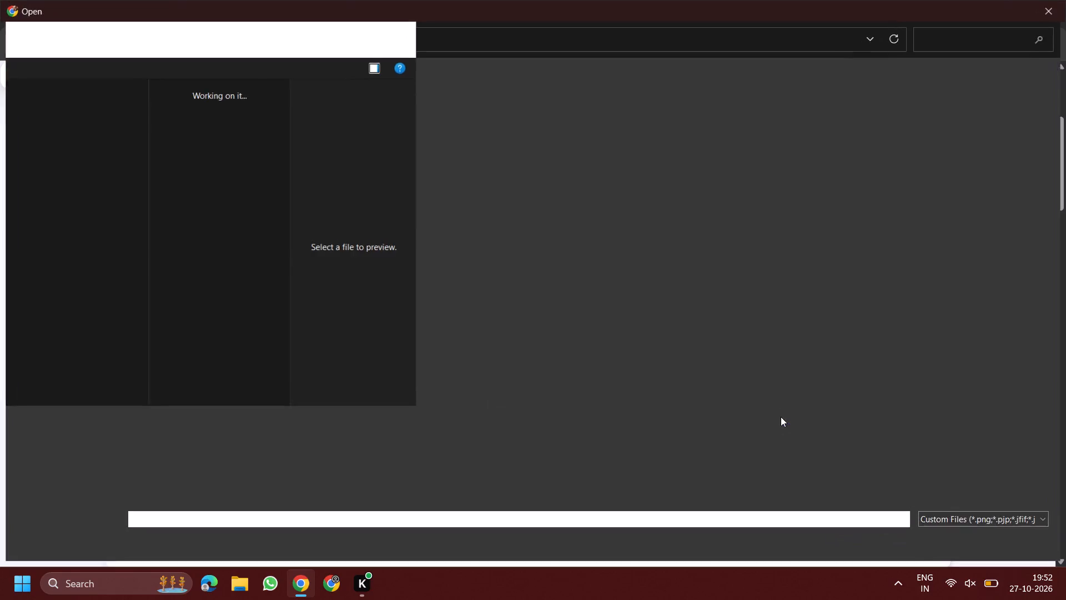
scroll(303, 269, "down", 16)
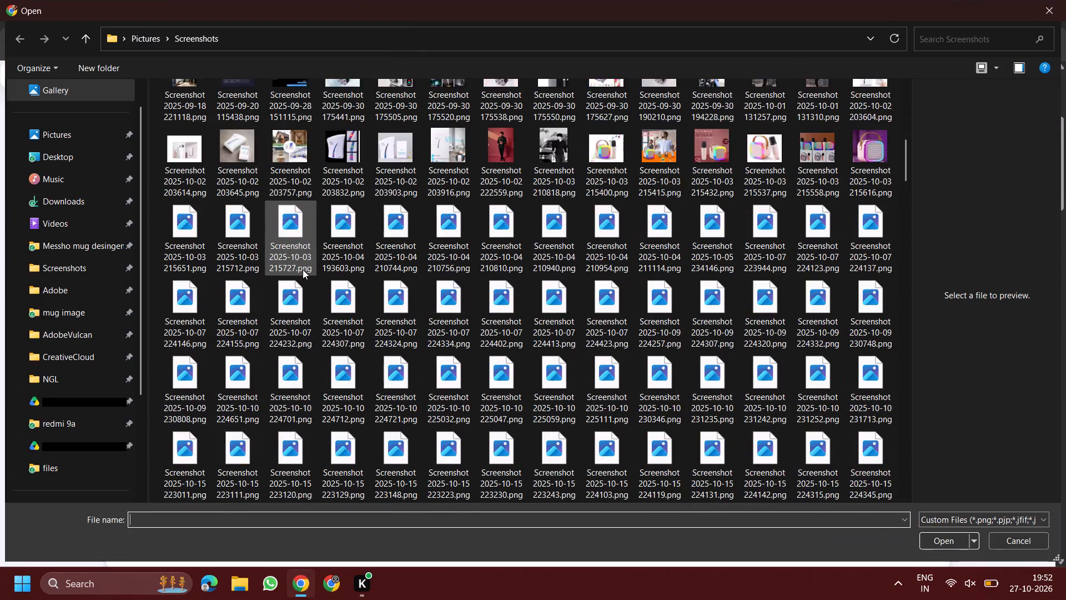
scroll(303, 269, "down", 20)
scroll(303, 269, "down", 4)
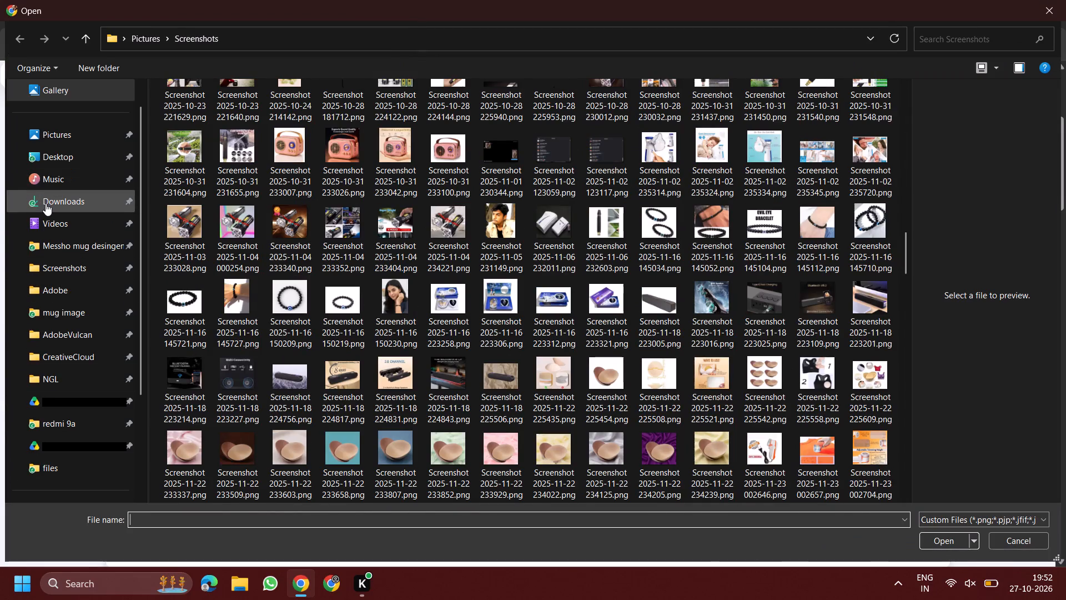
left_click(46, 203)
scroll(572, 194, "down", 20)
scroll(572, 194, "down", 20)
scroll(572, 194, "down", 20)
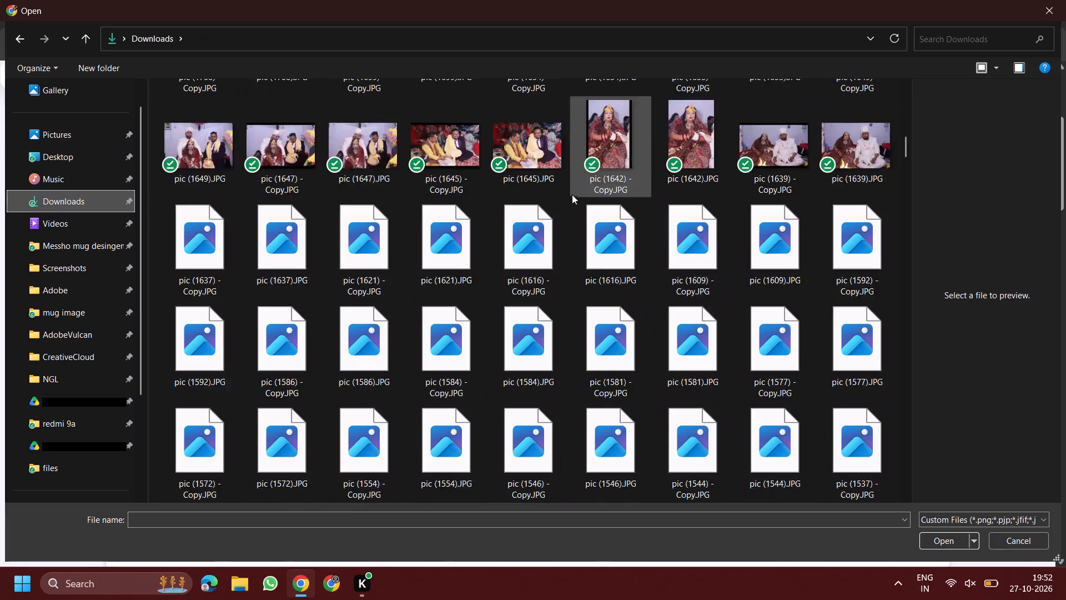
scroll(572, 194, "down", 20)
scroll(572, 194, "down", 20)
scroll(572, 194, "down", 20)
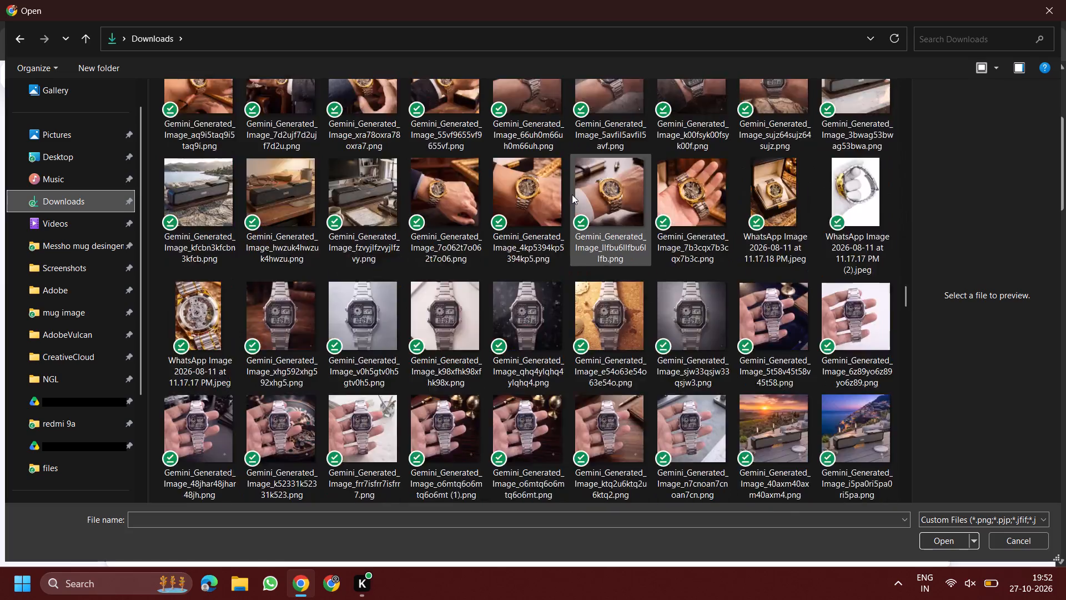
scroll(572, 194, "down", 20)
scroll(572, 194, "down", 20)
scroll(572, 194, "down", 20)
scroll(572, 194, "down", 20)
scroll(572, 194, "down", 20)
scroll(572, 194, "down", 20)
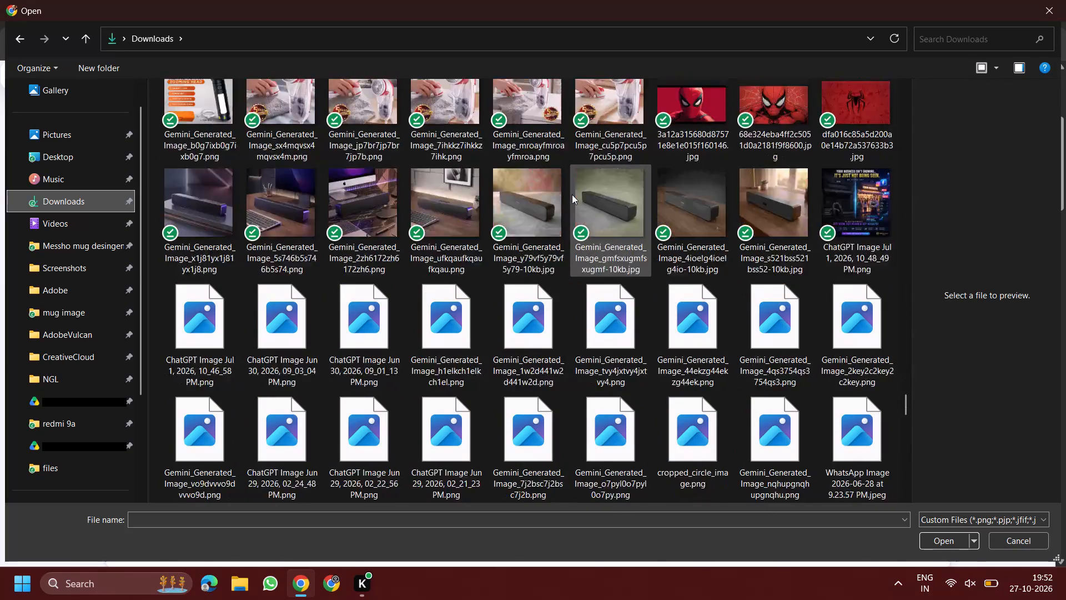
scroll(572, 194, "down", 20)
scroll(572, 194, "down", 20)
scroll(572, 194, "down", 20)
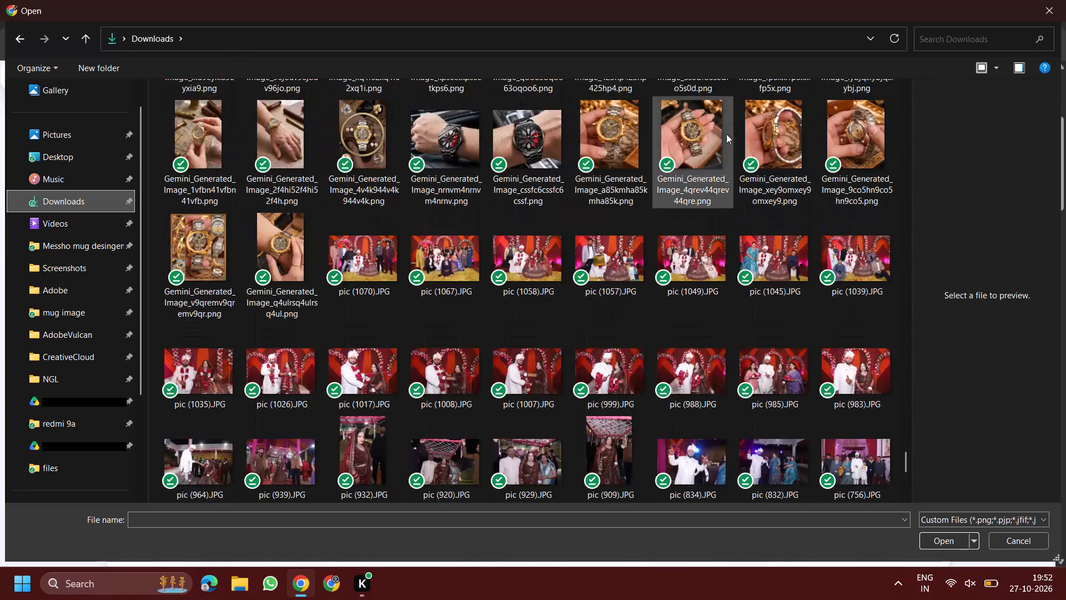
scroll(834, 162, "up", 1)
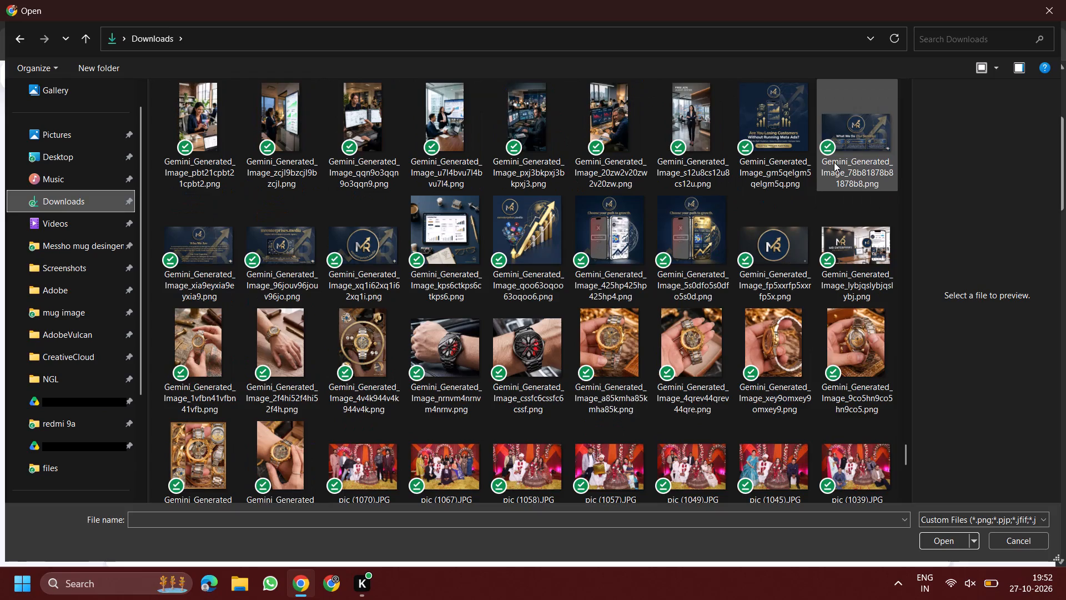
left_click(762, 351)
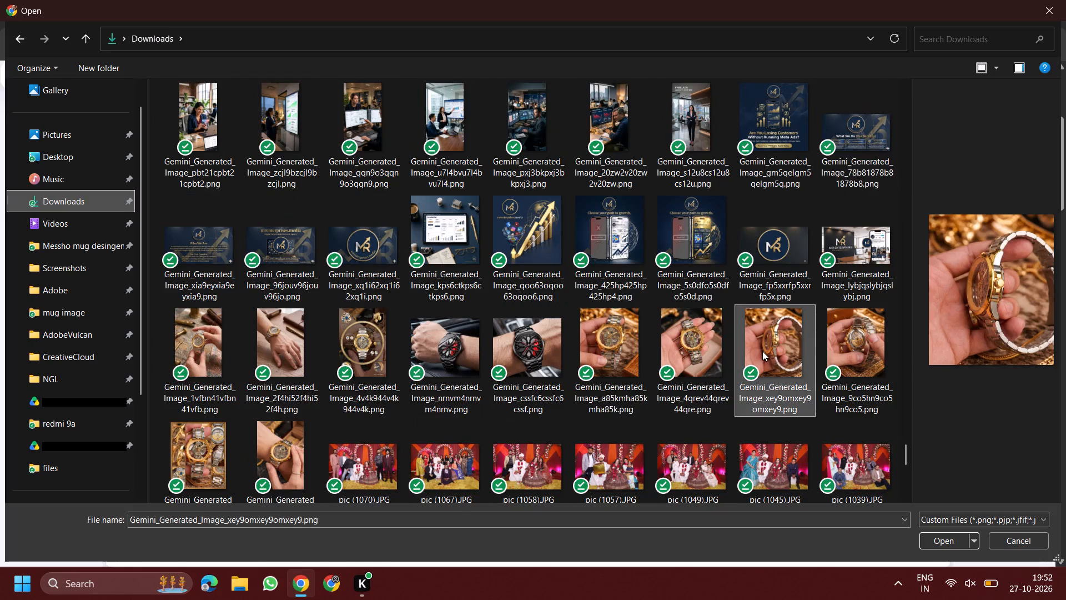
left_click(199, 476, "shift")
left_click(945, 549)
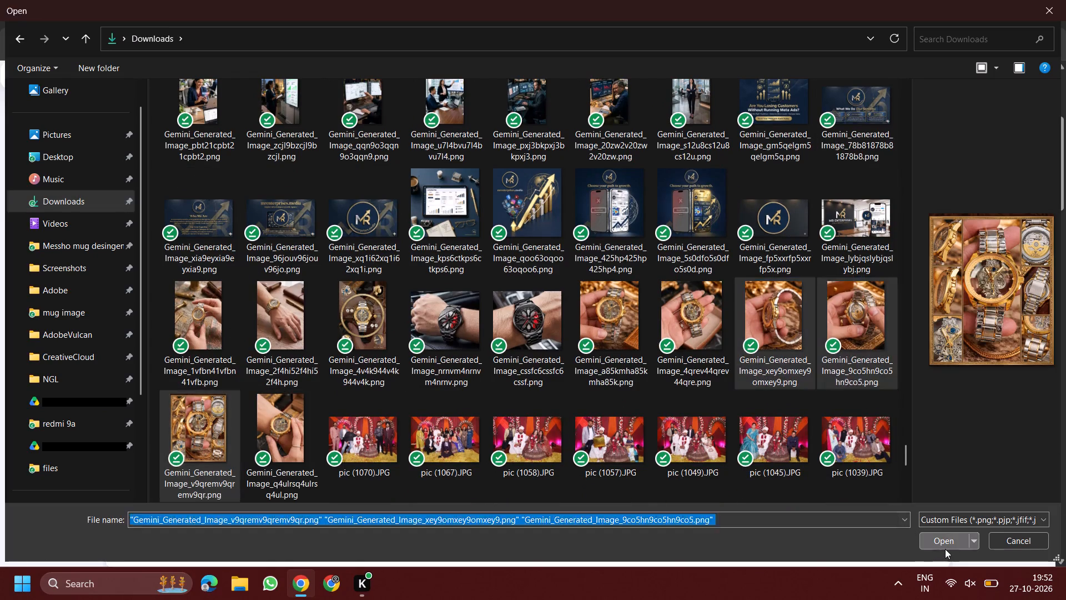
In the packaging and weight details, set the packaging type to Box Packaging and the packaging unit to cm.
scroll(1025, 196, "down", 1)
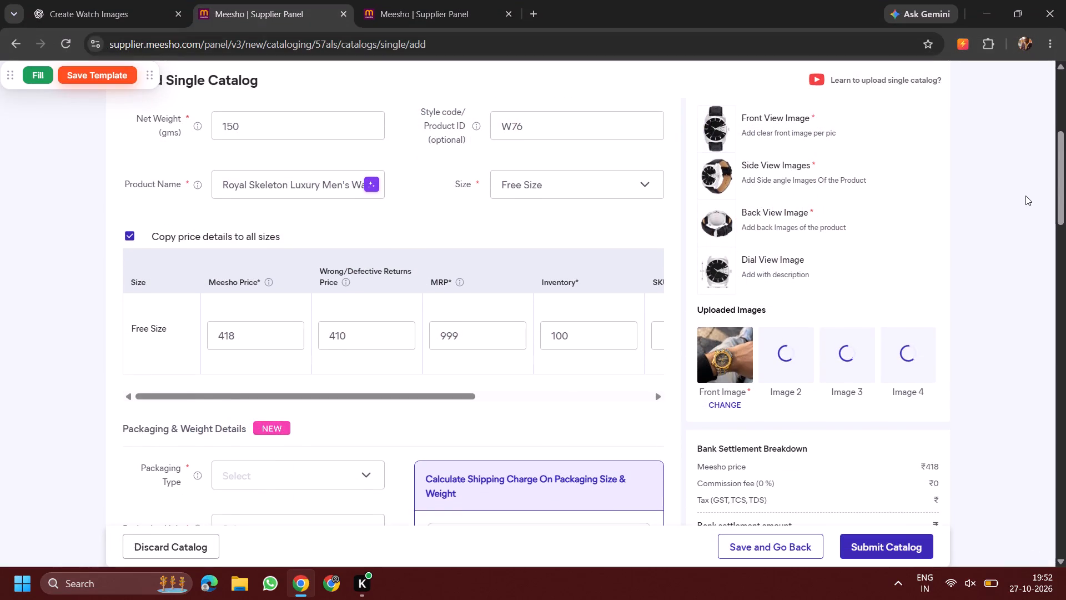
scroll(616, 407, "down", 1)
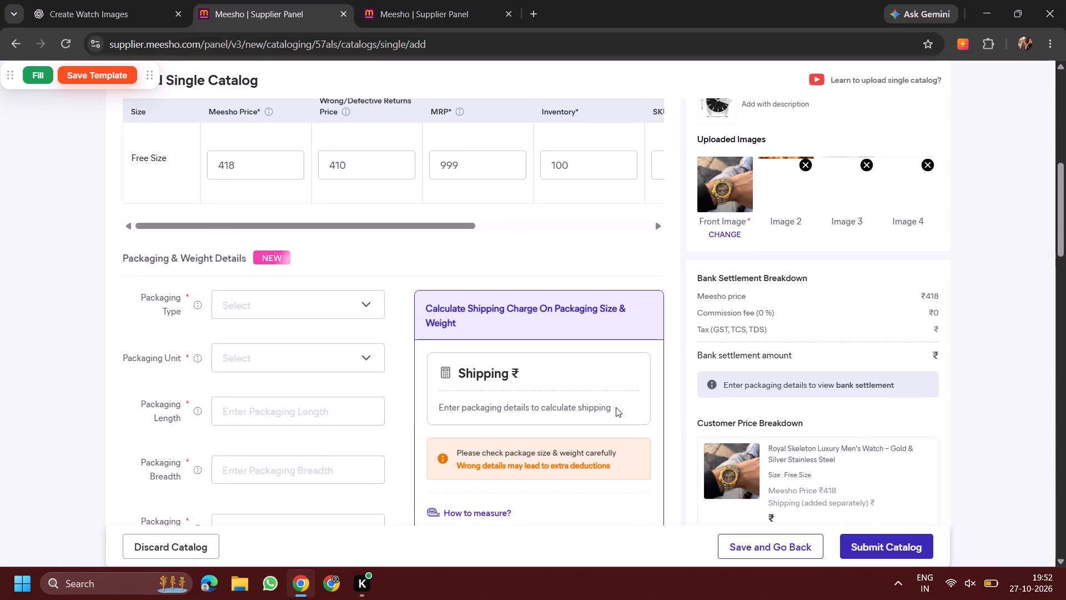
left_click(297, 298)
left_click(260, 366)
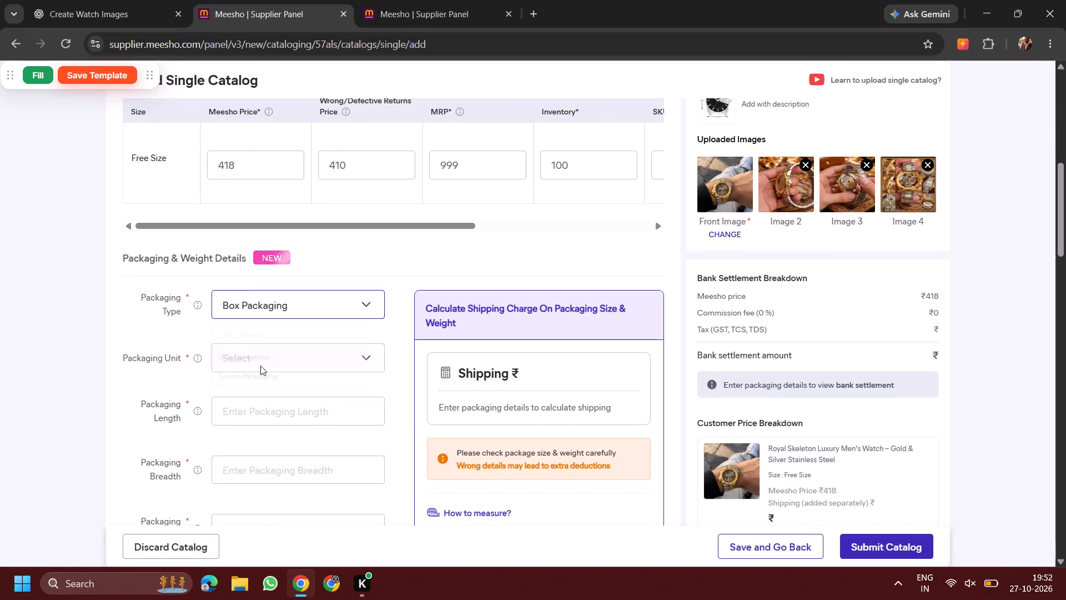
left_click(325, 354)
left_click(282, 418)
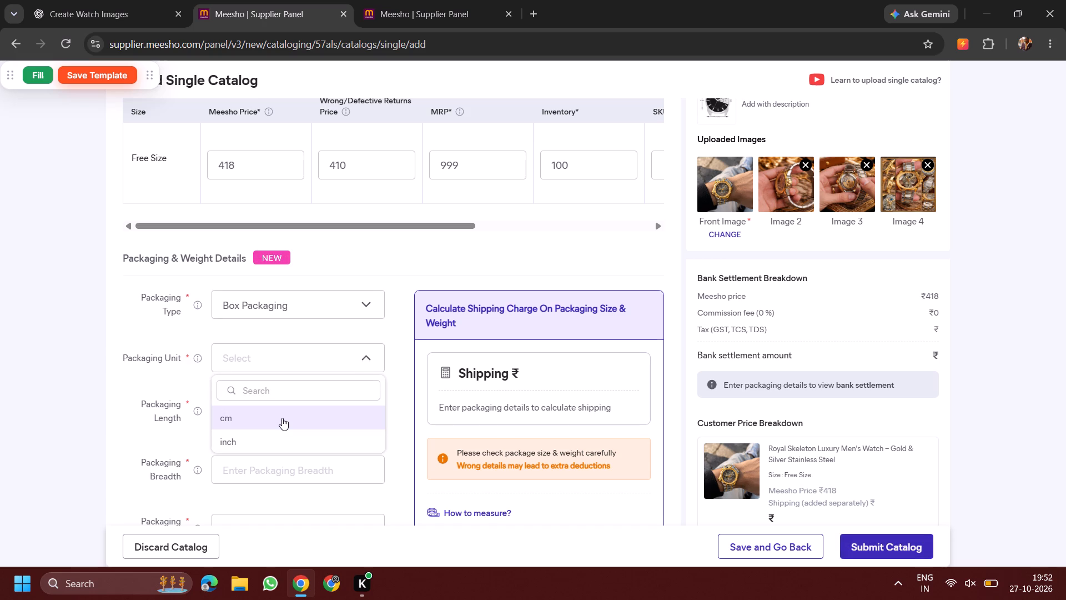
Enter a packaging length of 10.5 cm, breadth of 1.5 cm, height of 1.5 cm and weight of 150 grams.
left_click(276, 408)
left_click(299, 242)
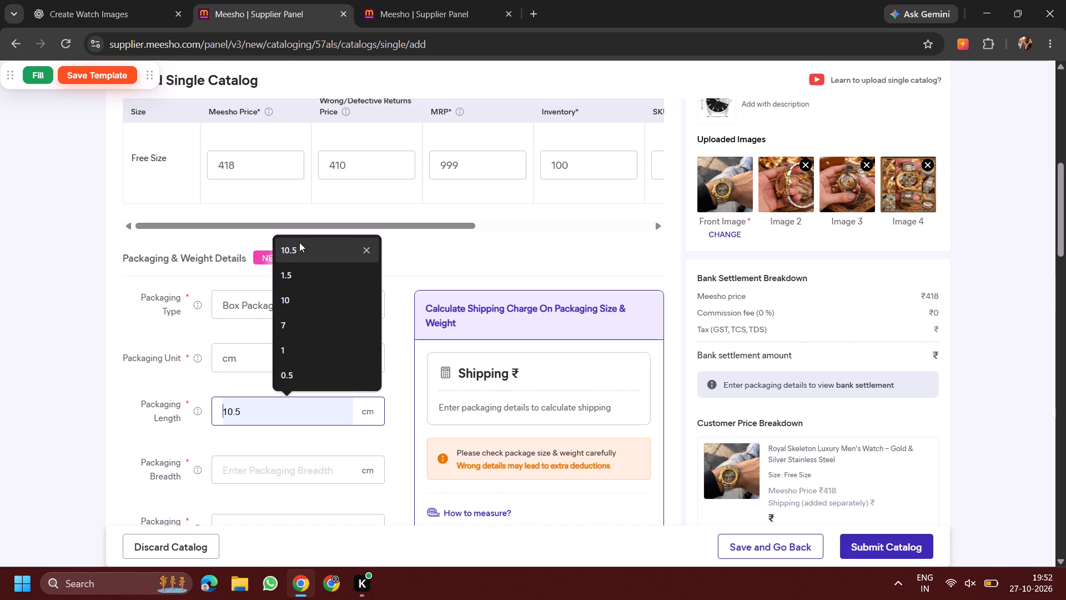
scroll(474, 299, "down", 2)
left_click(284, 240)
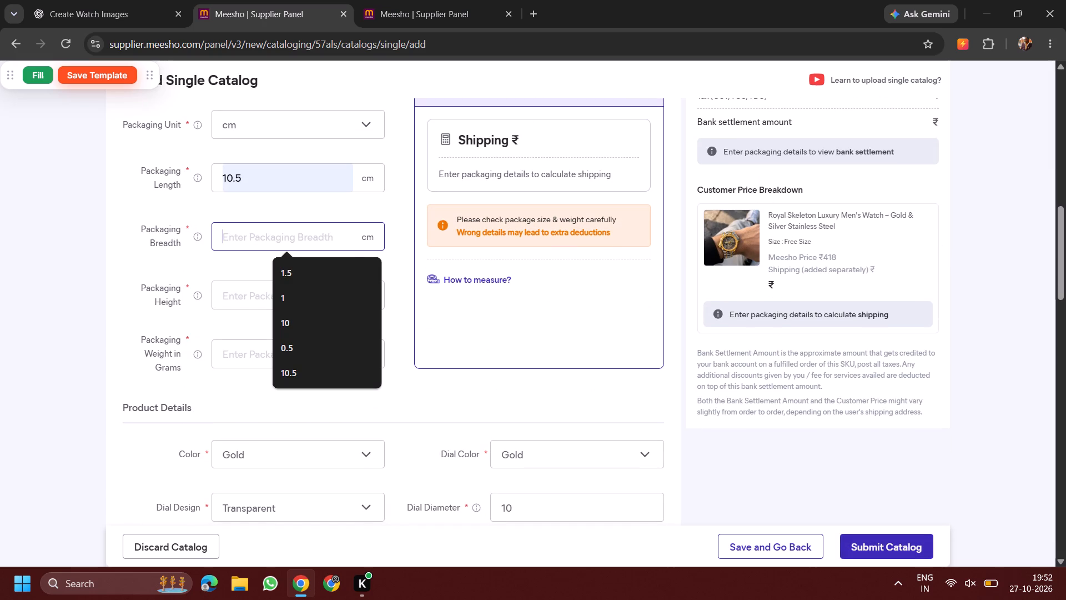
left_click(303, 282)
left_click(268, 301)
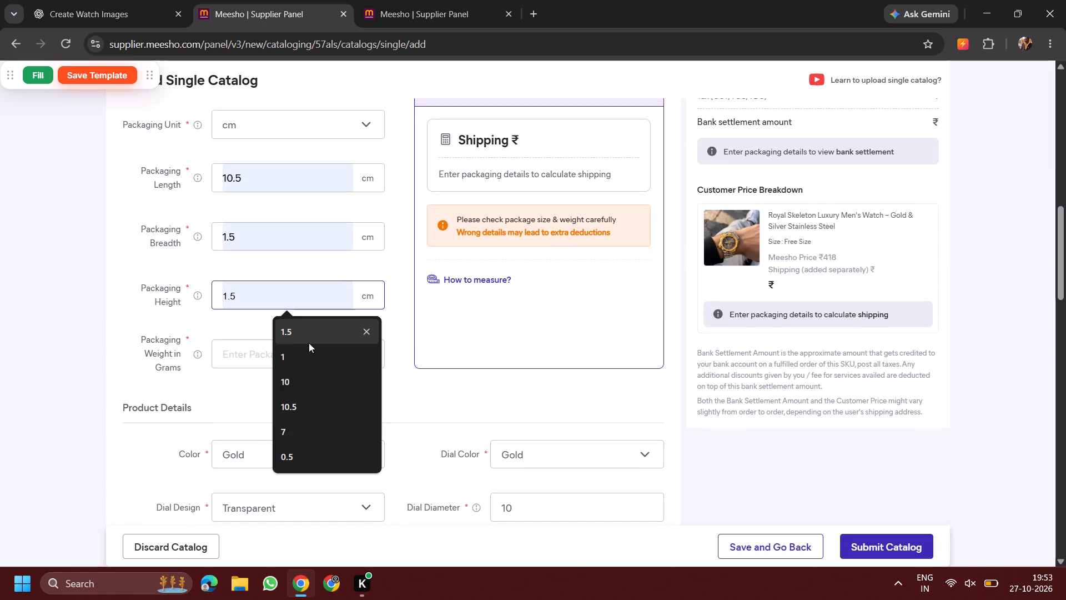
left_click(309, 343)
left_click(278, 362)
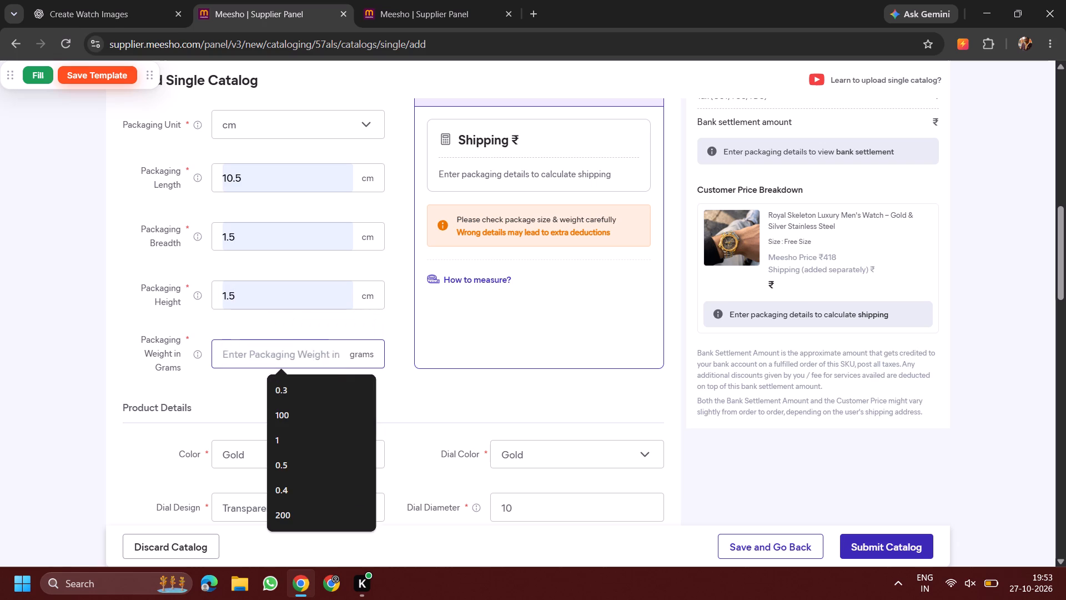
type("150")
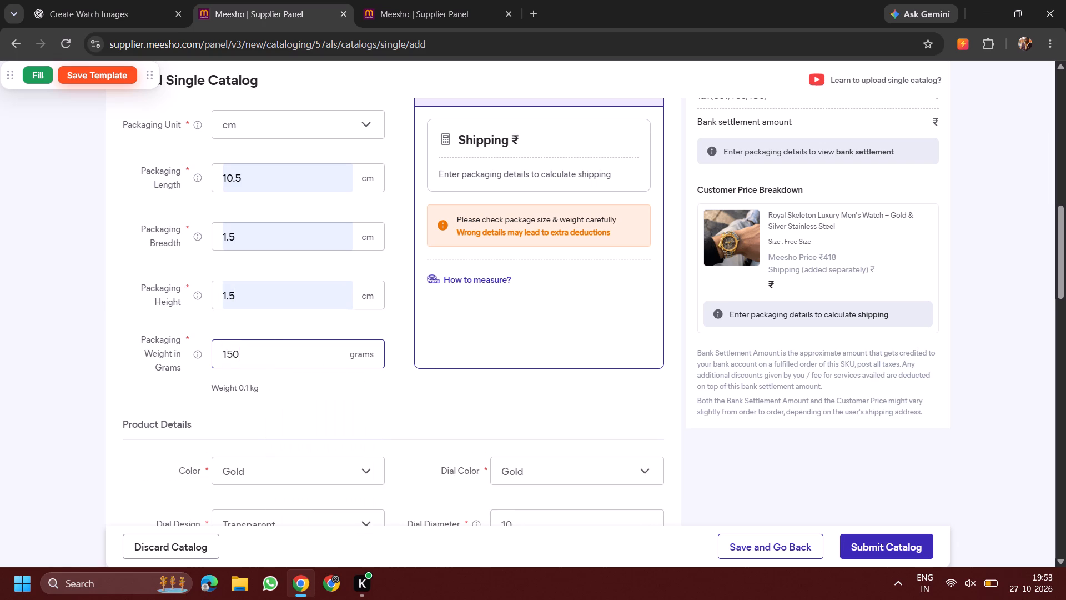
left_click(1055, 336)
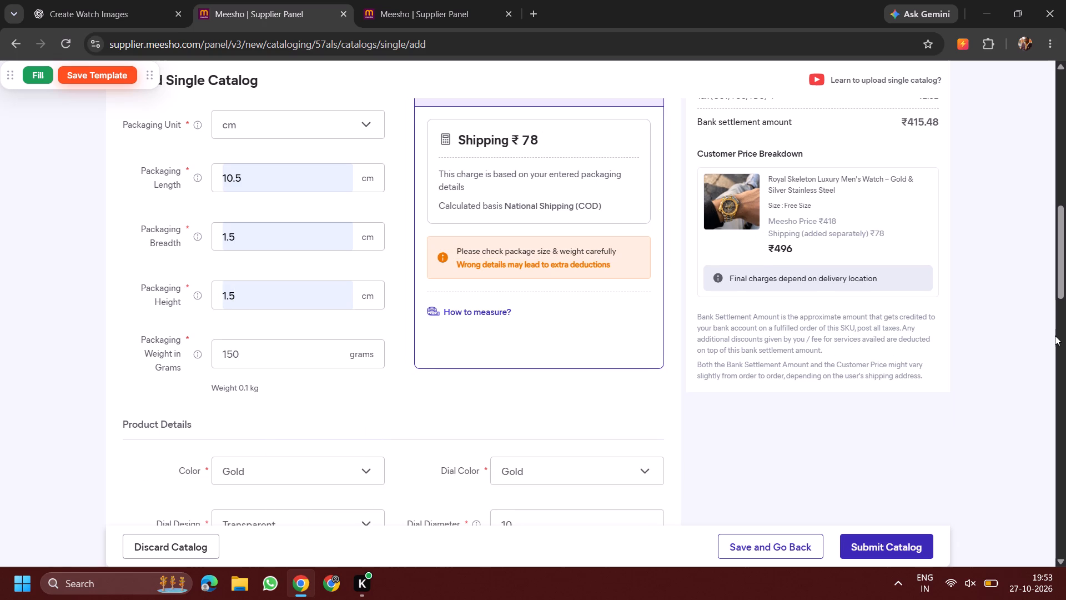
Check the filled-in details and images, submit the W76 catalog, and dismiss the ad campaign offer.
scroll(1055, 336, "up", 4)
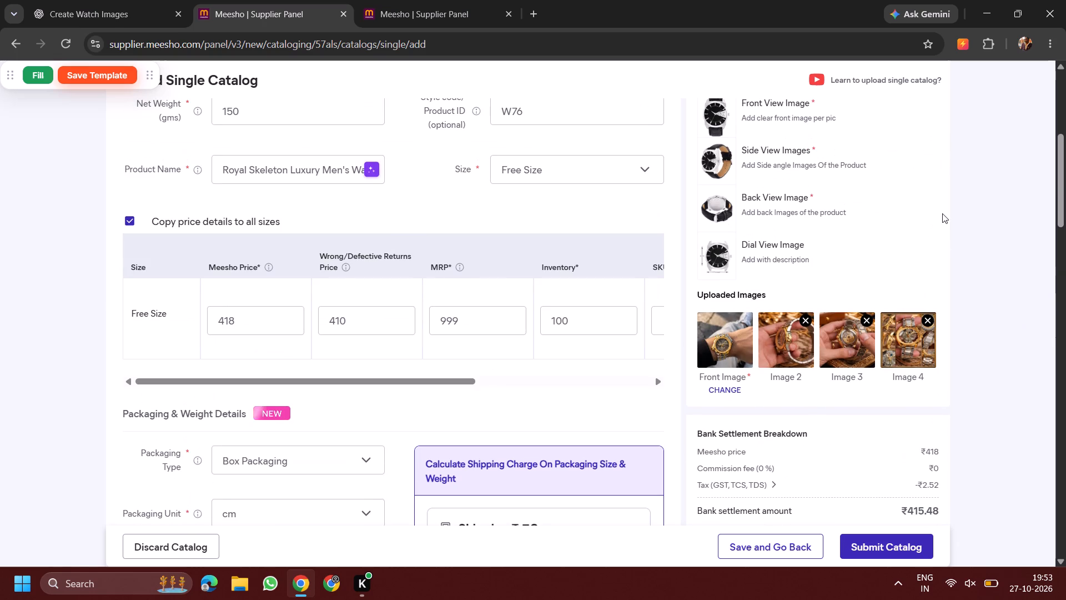
scroll(942, 213, "up", 1)
left_click(883, 549)
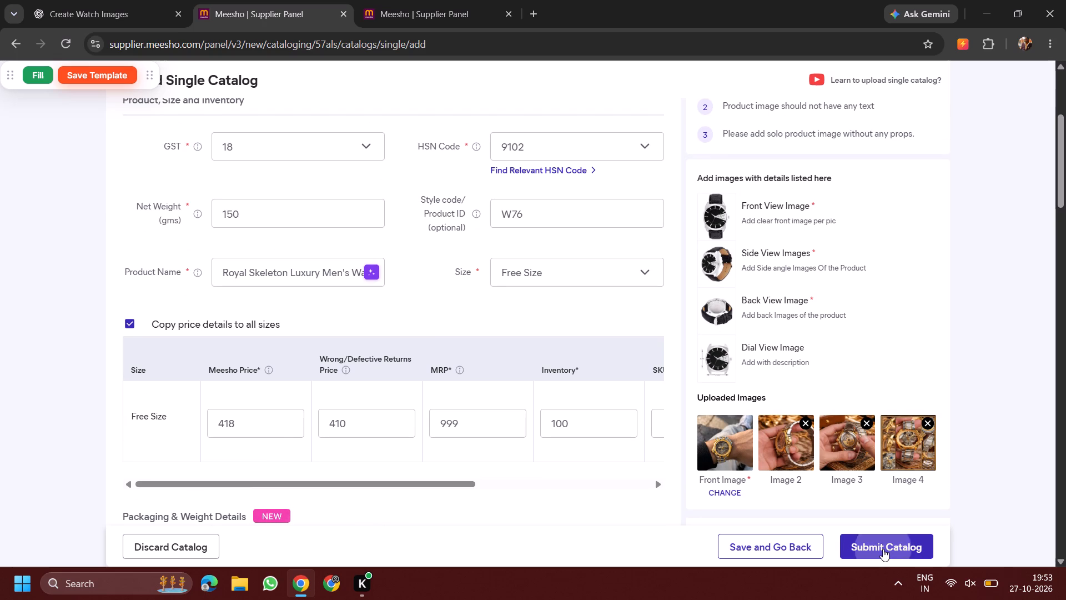
left_click(643, 349)
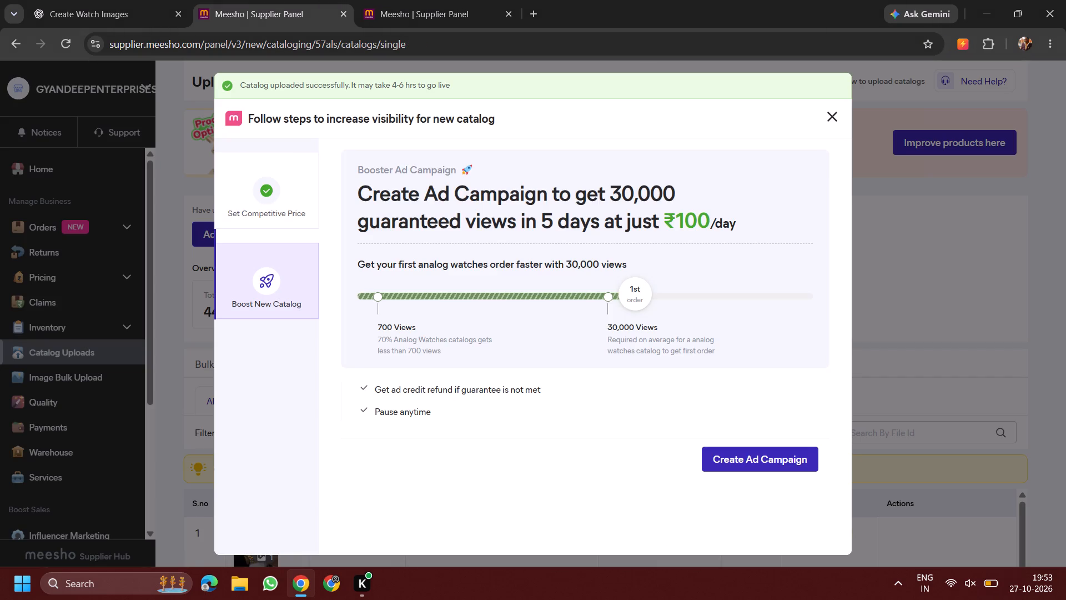
left_click(827, 120)
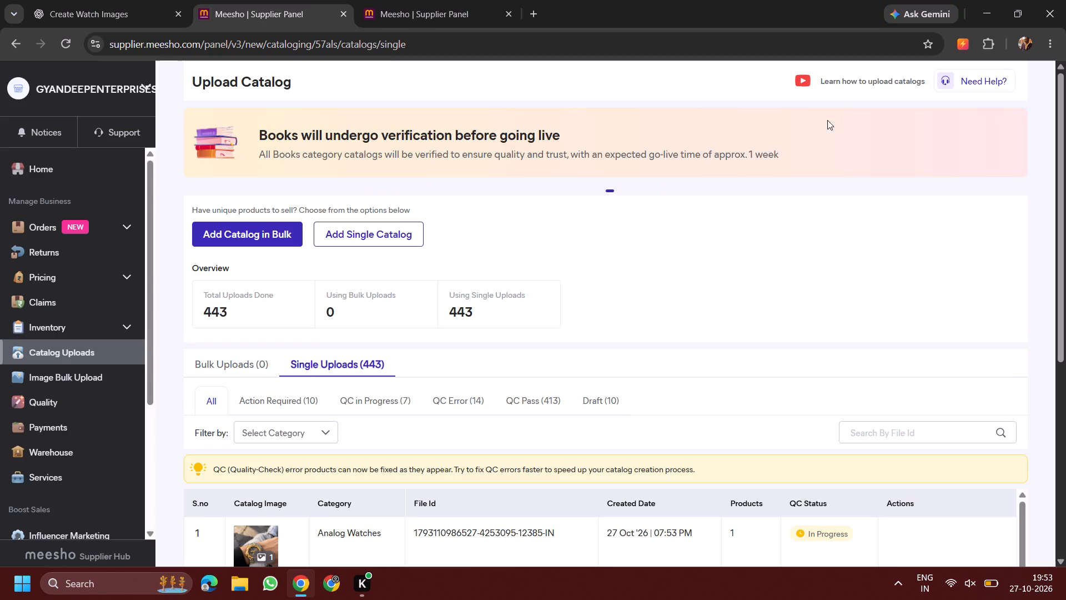
In the second supplier panel browser tab, start another single catalog from the catalog uploads and choose the Analog Watches category.
left_click(389, 0)
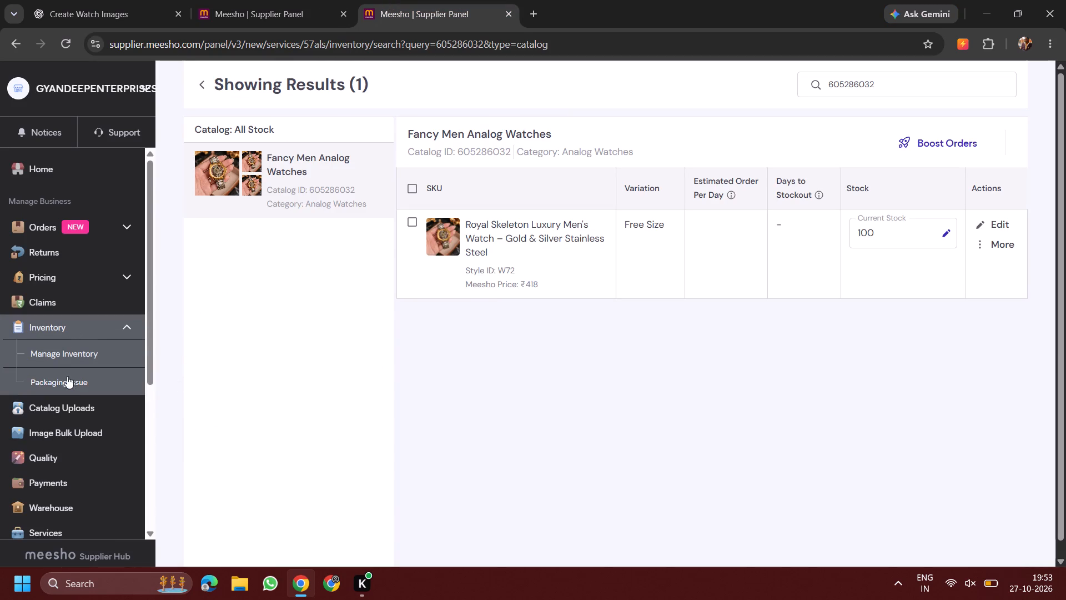
left_click(68, 400)
left_click(383, 244)
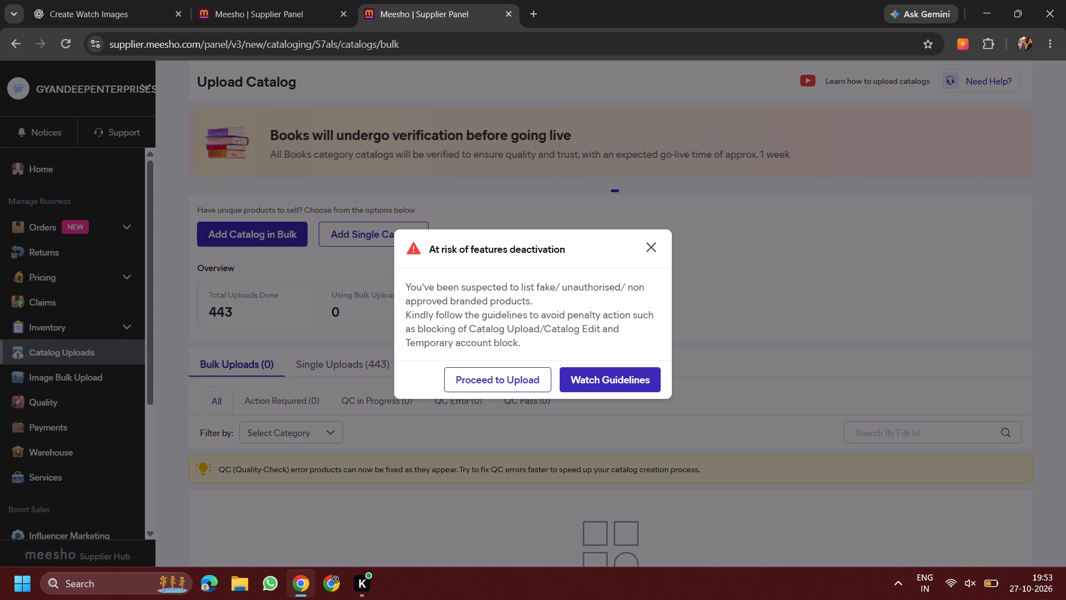
left_click(489, 367)
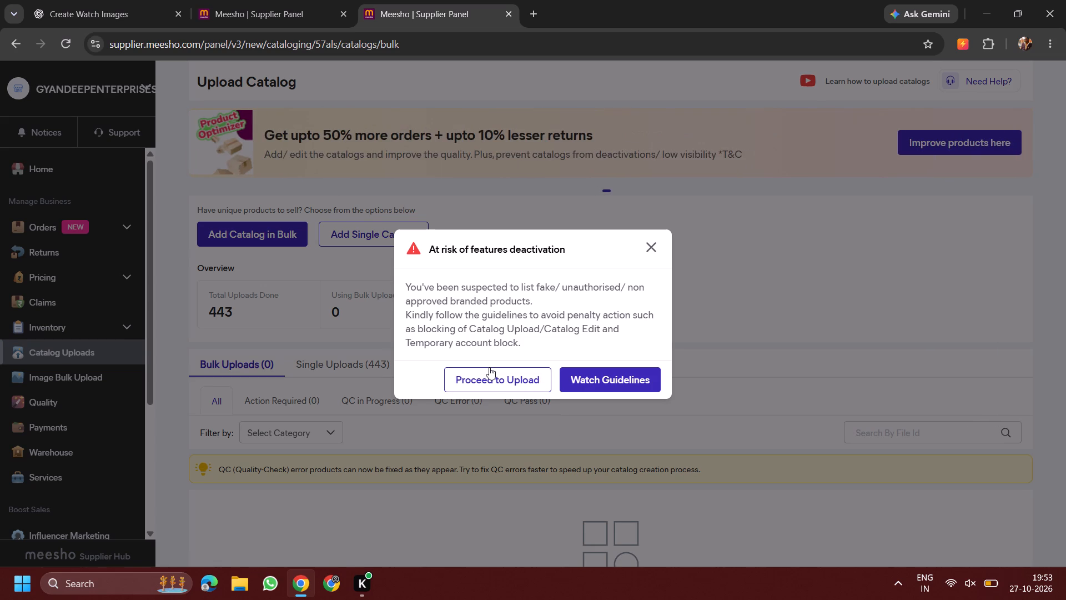
left_click(491, 381)
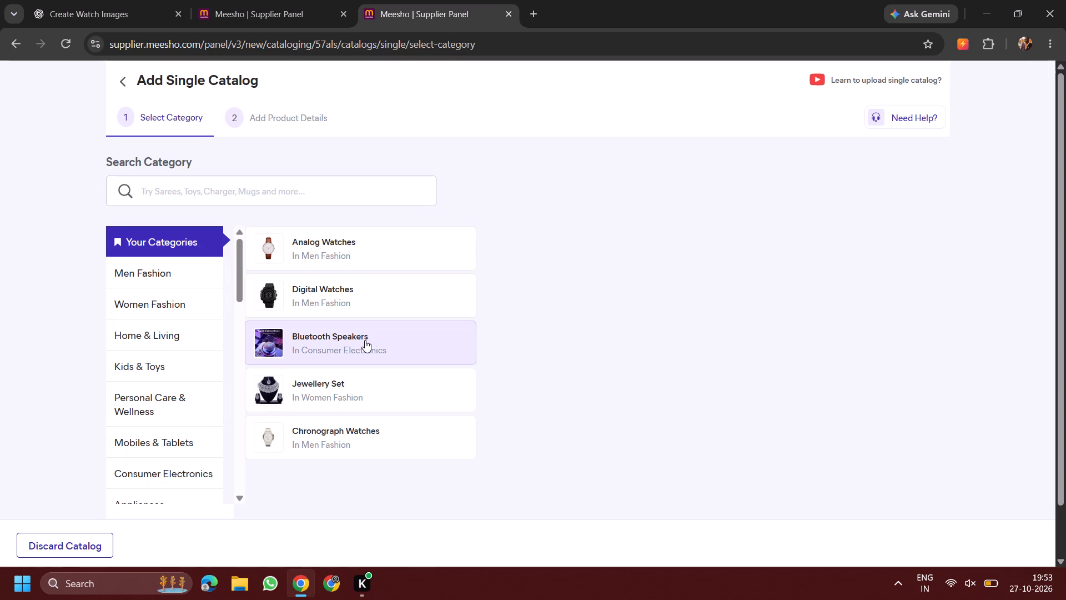
left_click(356, 242)
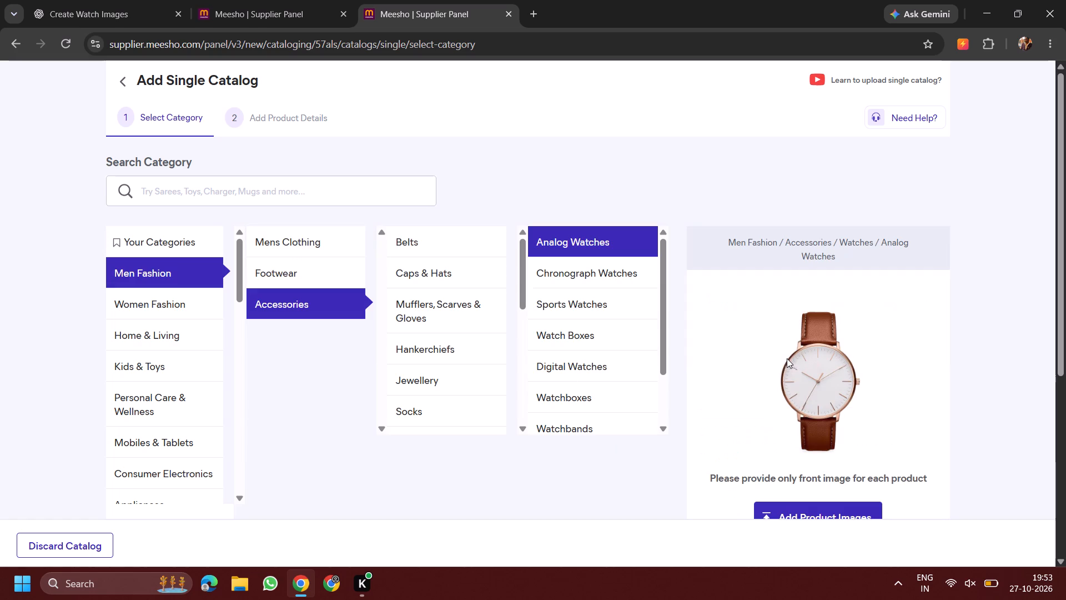
Add Screenshot 2026-10-27 194946.png from the Screenshots folder as the product's front image and continue to the product details.
scroll(806, 471, "down", 1)
left_click(804, 408)
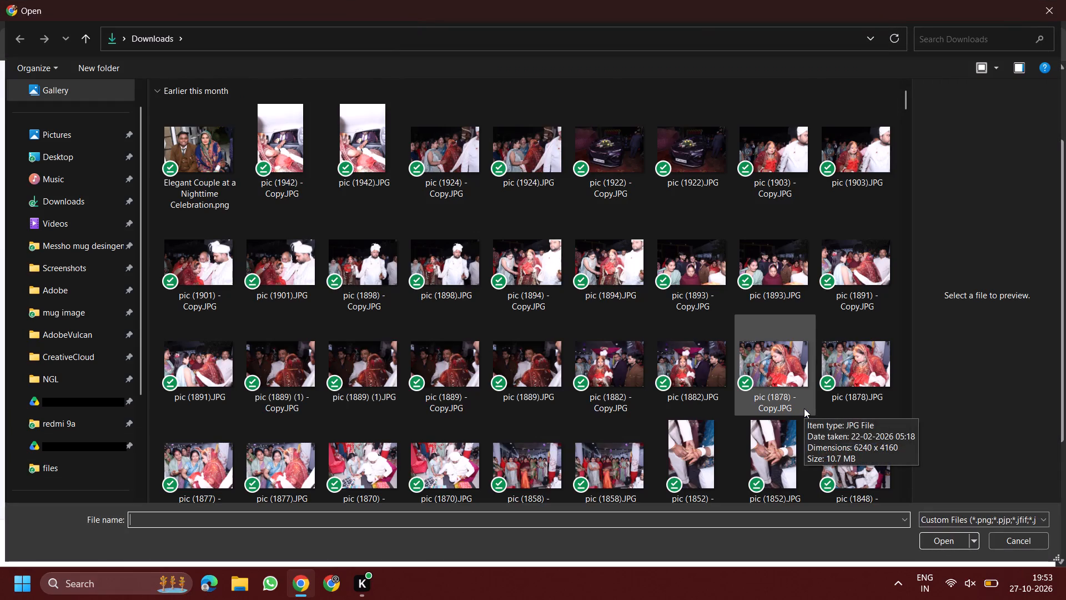
left_click(14, 265)
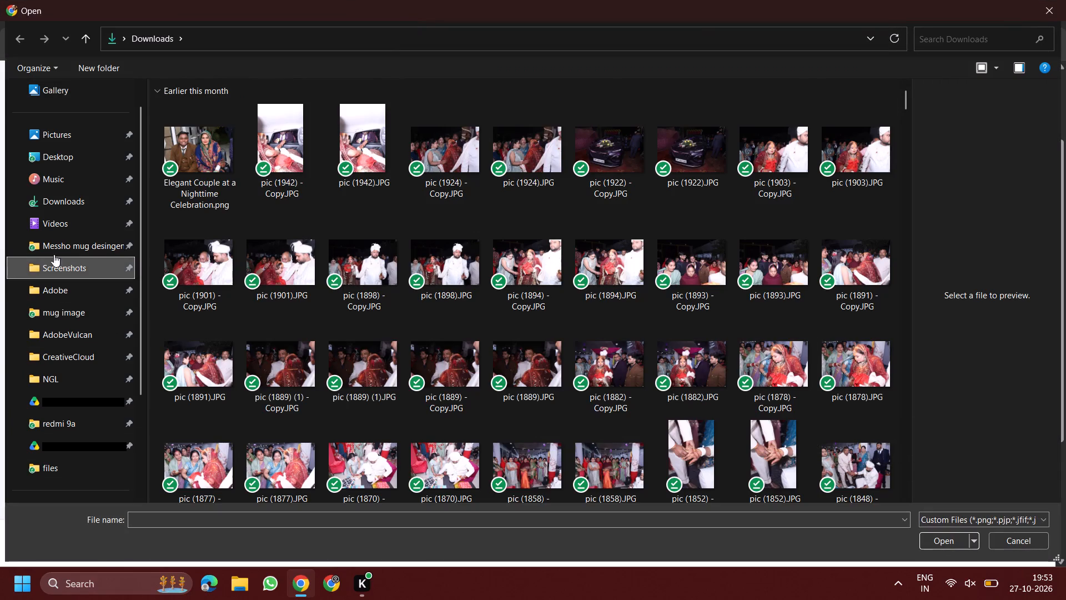
left_click(71, 265)
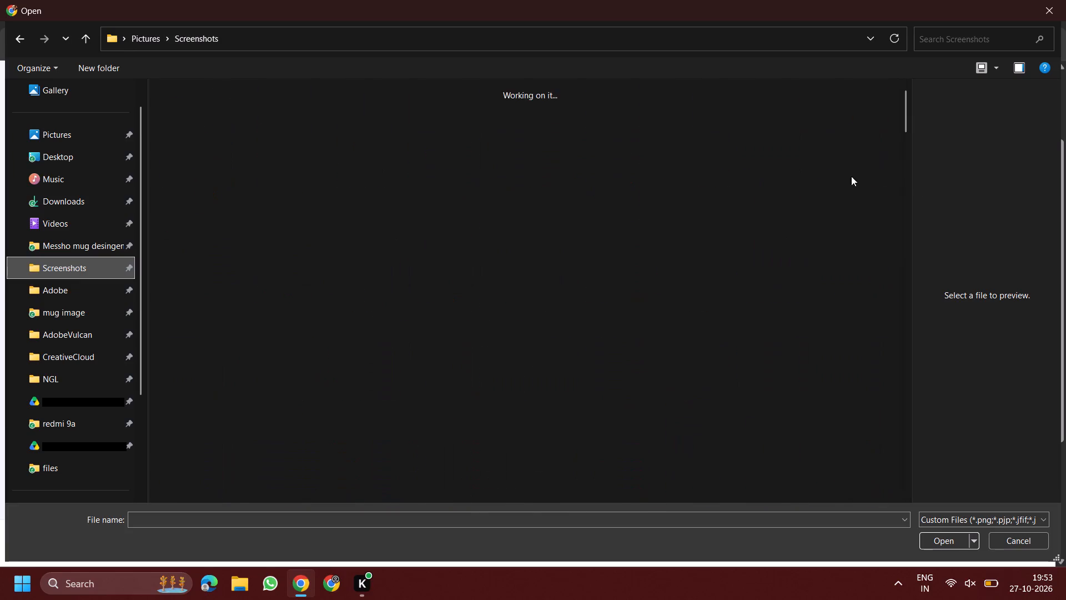
left_click(915, 179)
scroll(709, 308, "down", 7)
scroll(709, 308, "down", 20)
scroll(709, 308, "down", 20)
scroll(709, 308, "down", 20)
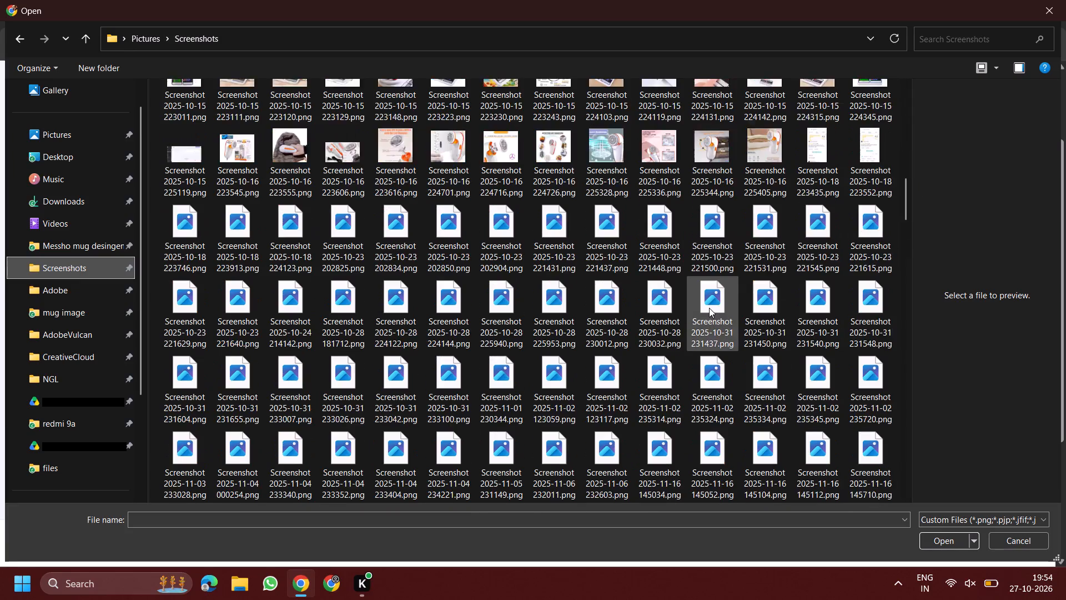
scroll(709, 308, "down", 20)
scroll(709, 308, "down", 20)
scroll(709, 308, "down", 20)
scroll(709, 308, "down", 20)
scroll(709, 308, "down", 20)
scroll(709, 308, "down", 20)
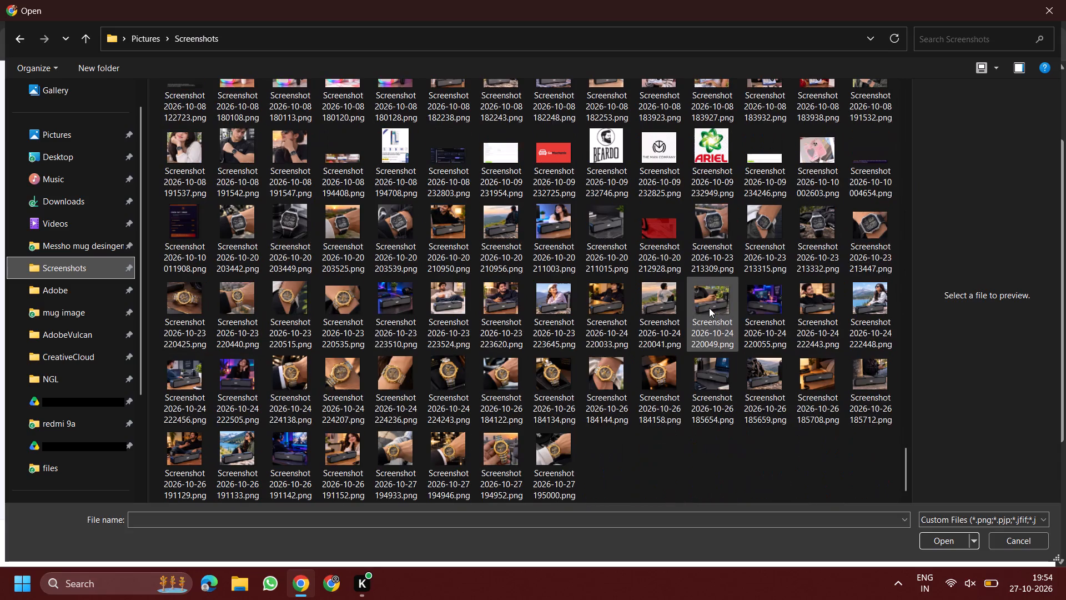
double_click(455, 439)
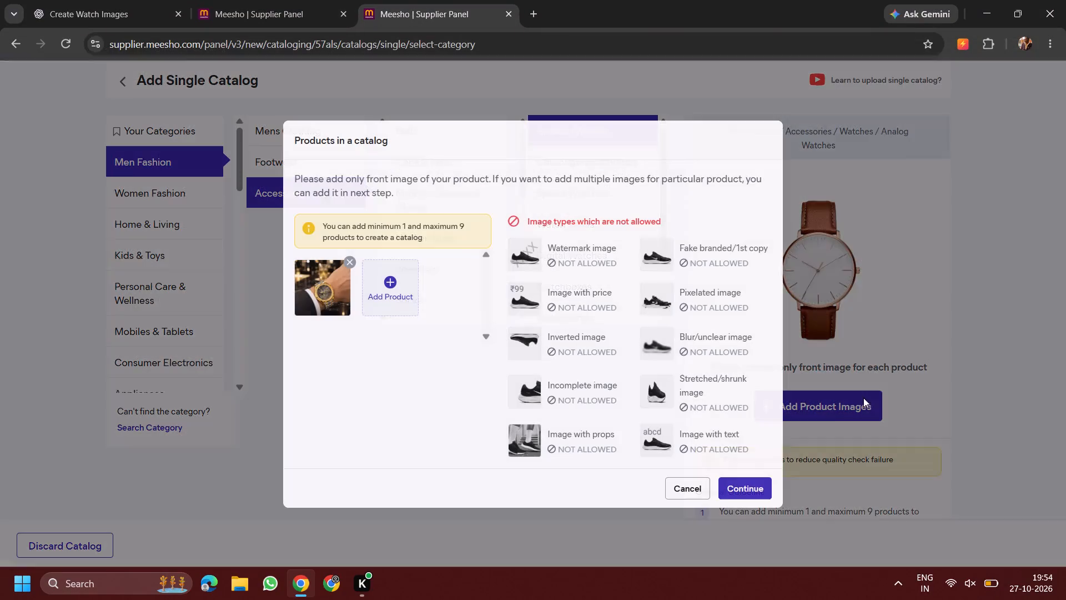
left_click(755, 488)
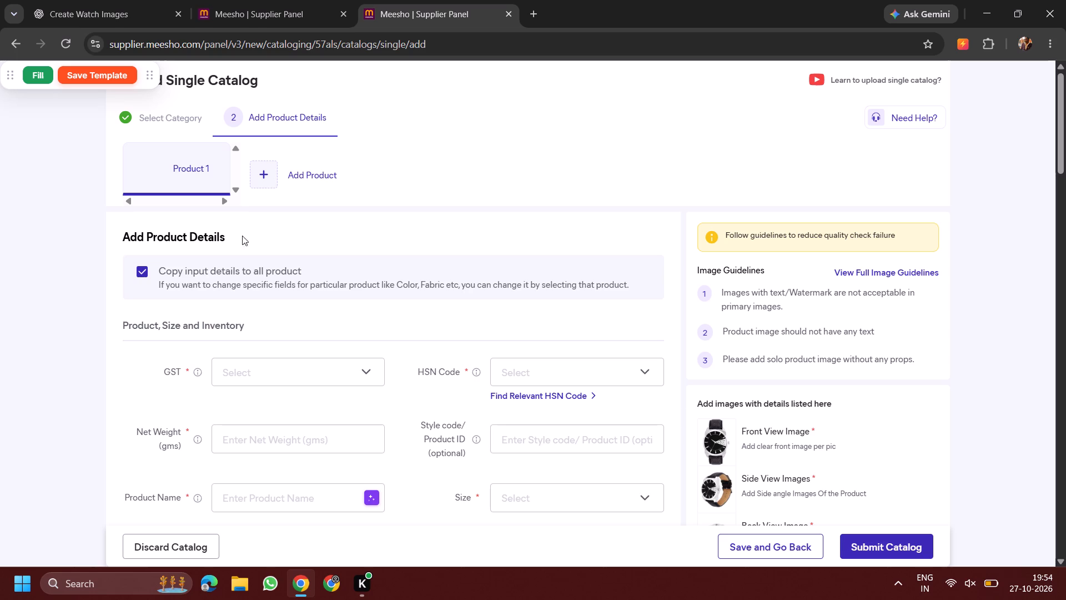
Fill the new catalog's product details from the saved template "Gyandeep gold watch".
left_click(29, 76)
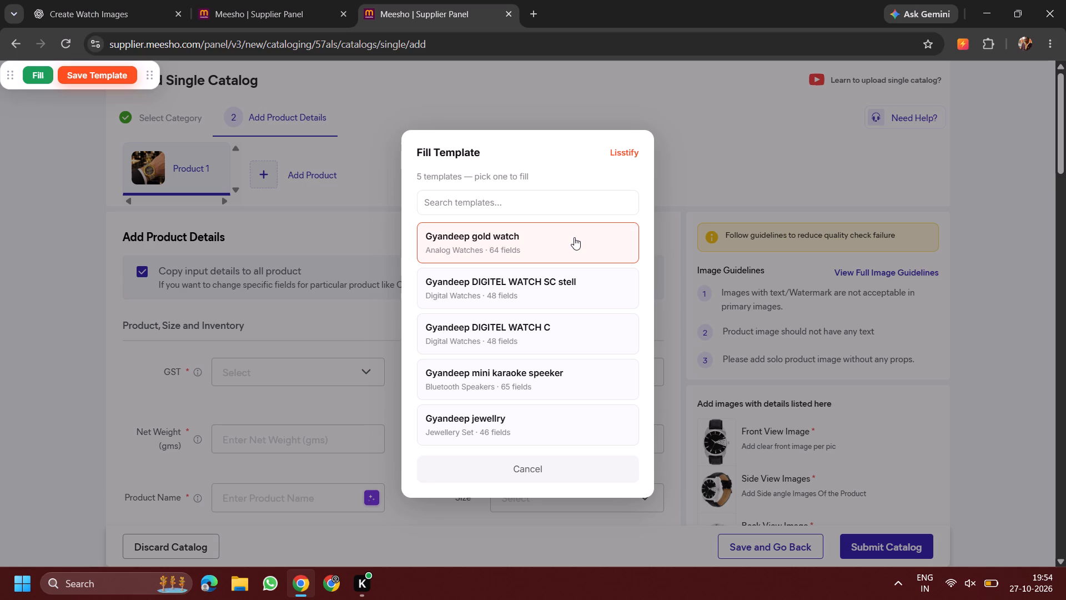
left_click(574, 237)
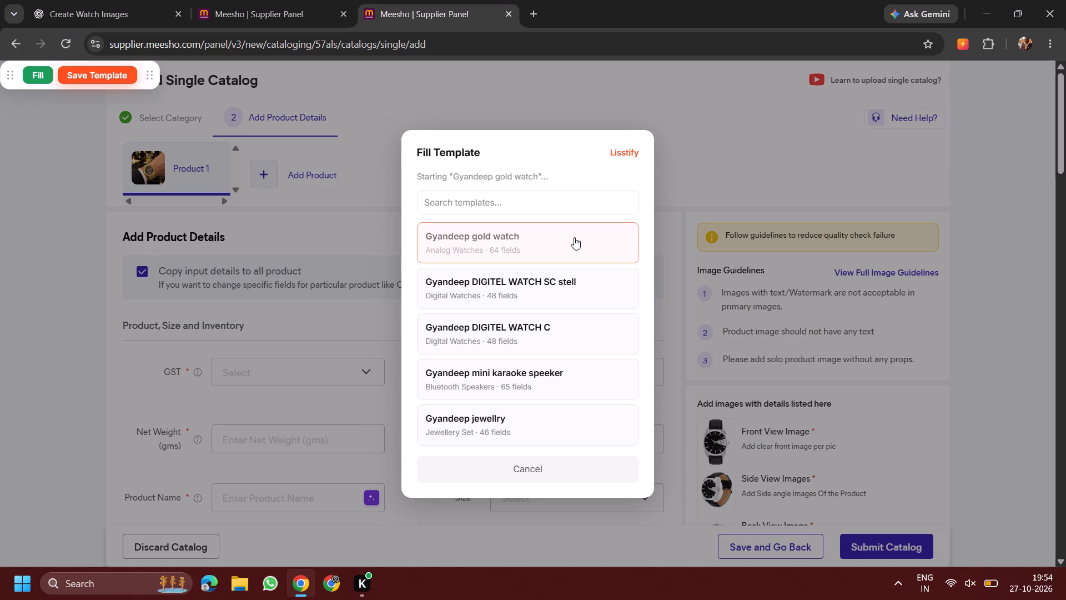
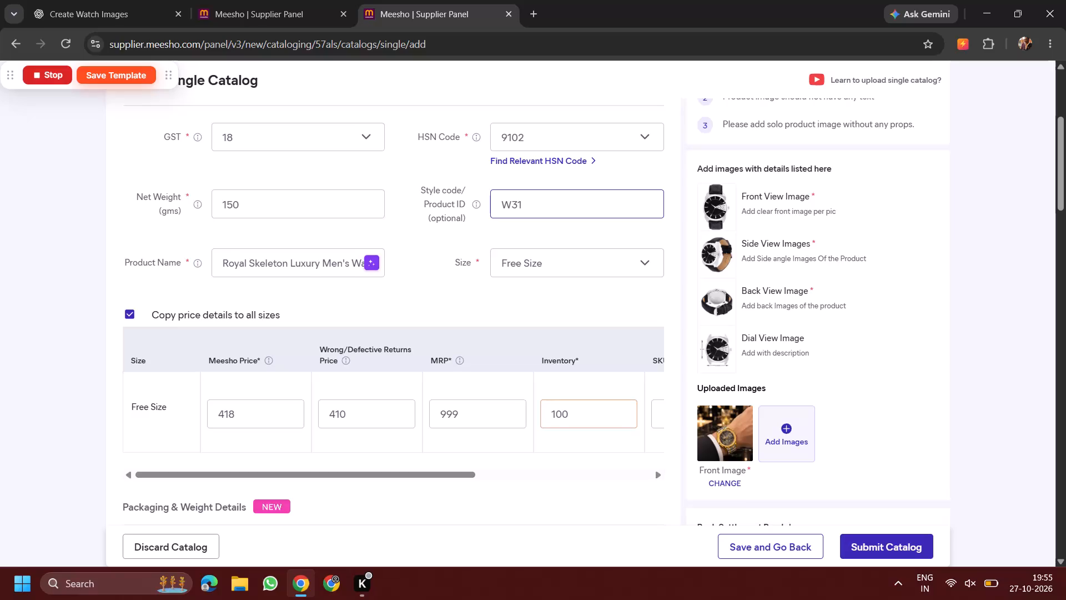
Open the new catalog's style code/Product ID for editing, and go to the first supplier panel browser tab.
left_click(547, 218)
left_click(540, 208)
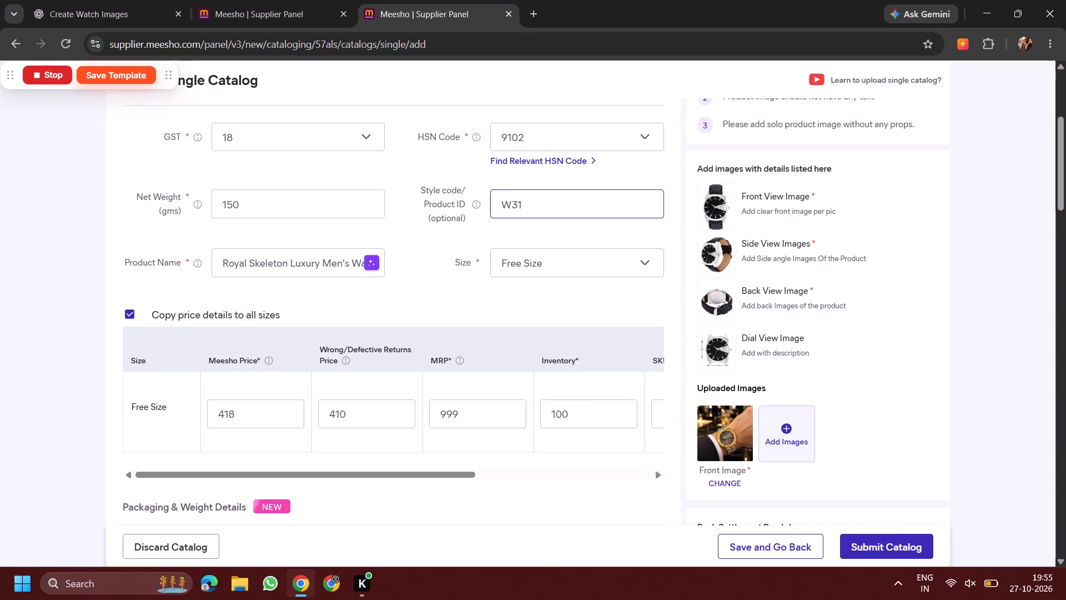
right_click(540, 208)
left_click(241, 0)
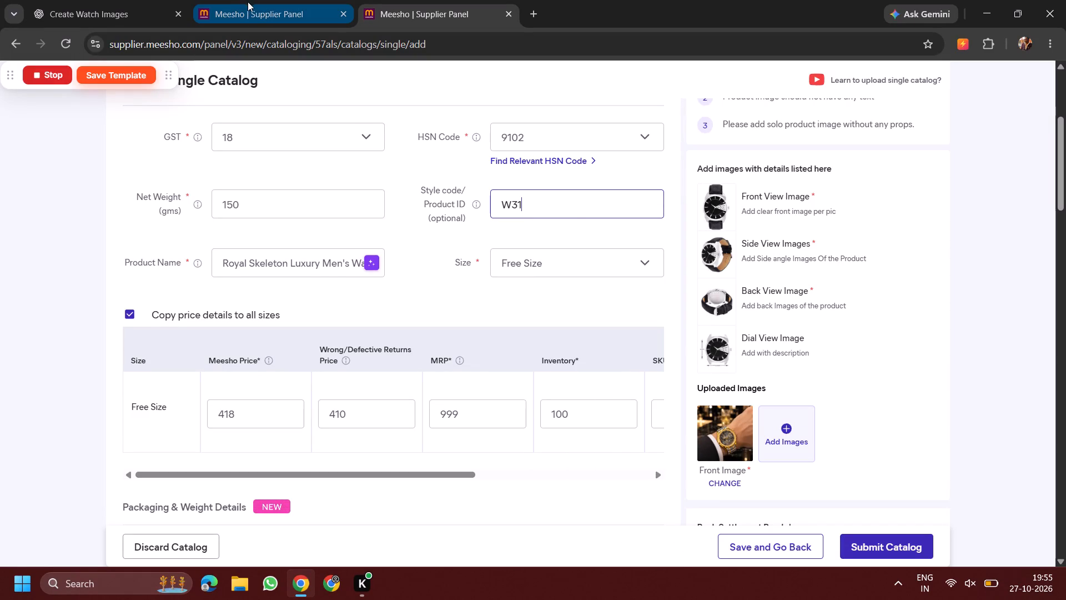
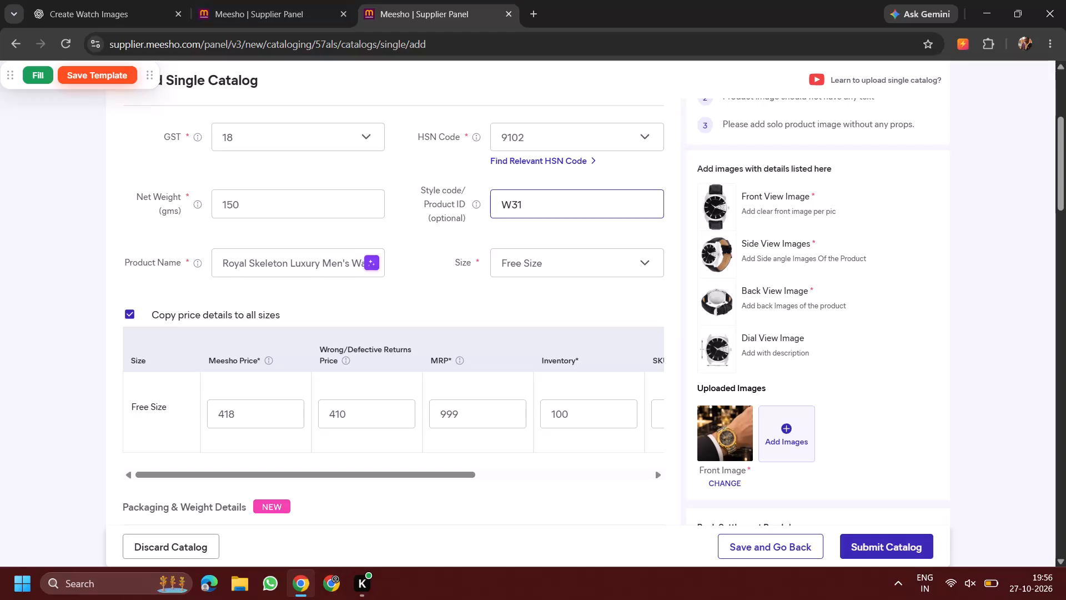
Set the catalog's style code/Product ID to W77.
left_click(520, 194)
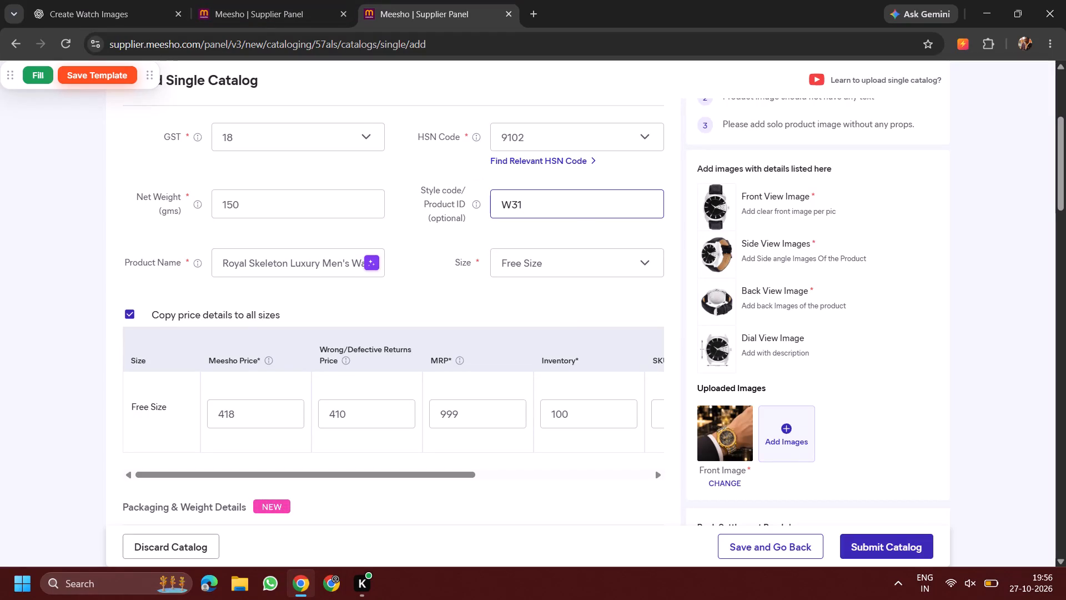
key("BackSpace")
key("BackSpace")
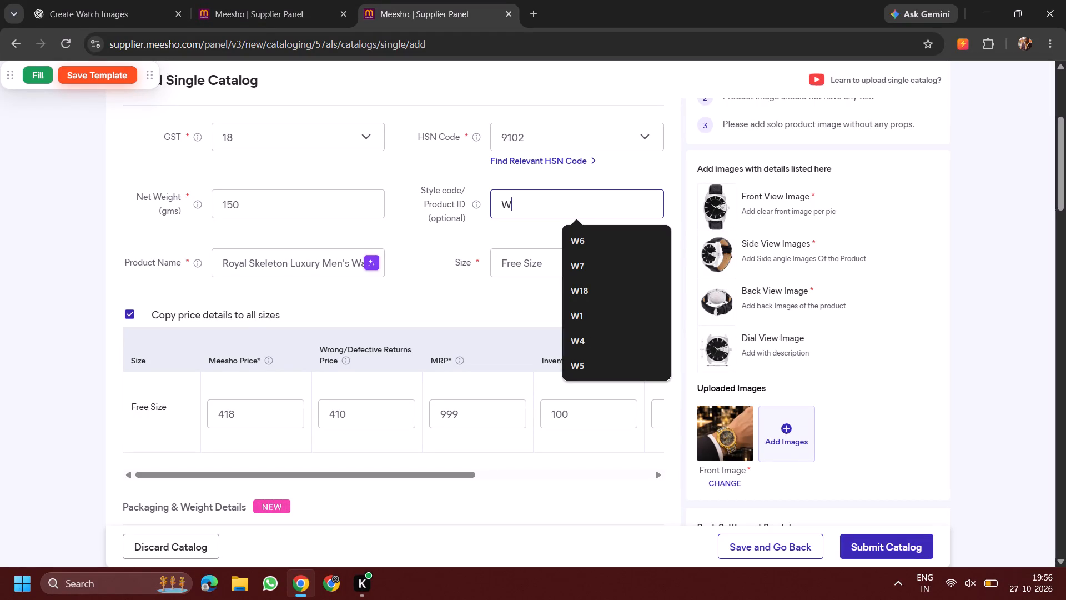
key("7")
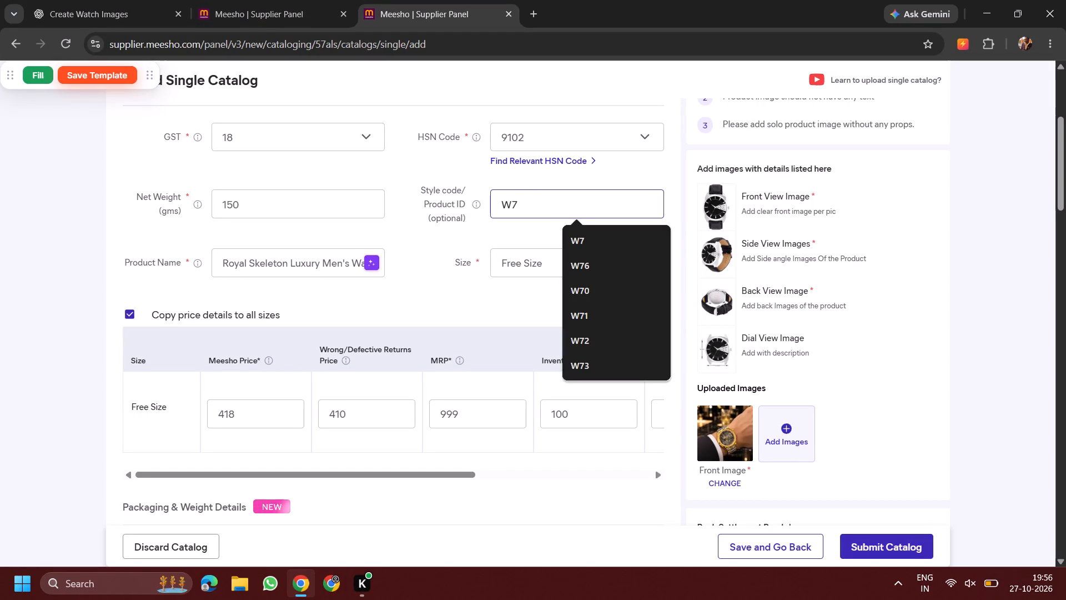
key("4")
key("BackSpace")
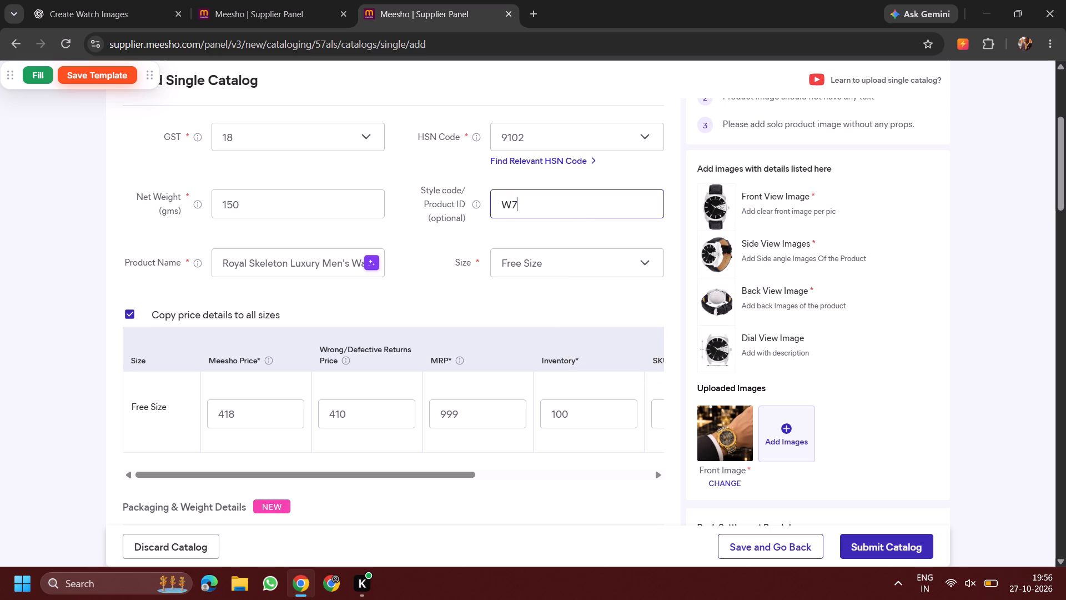
key("5")
key("BackSpace")
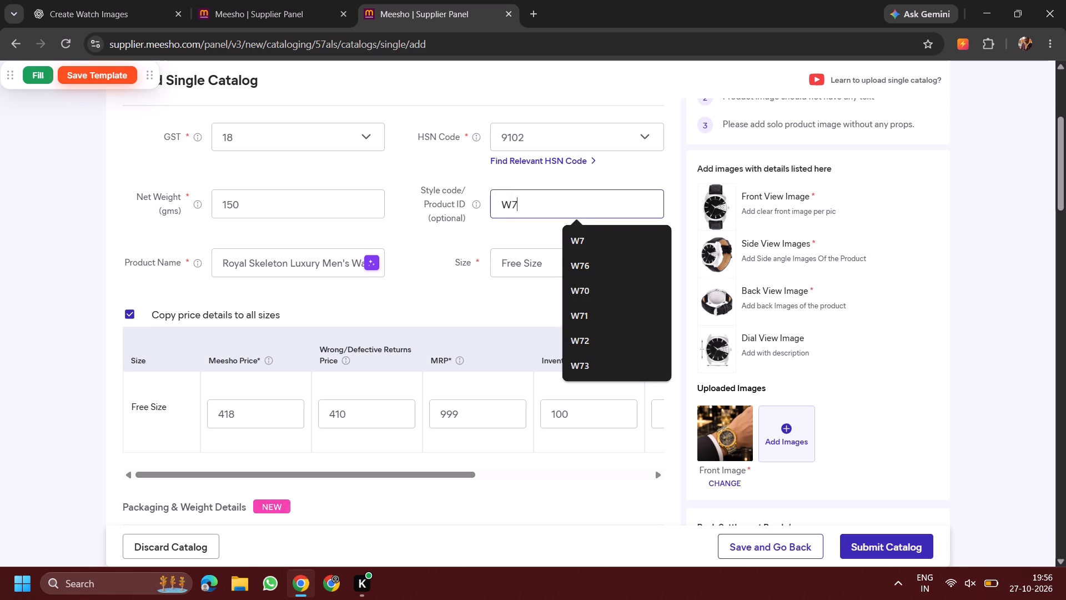
key("7")
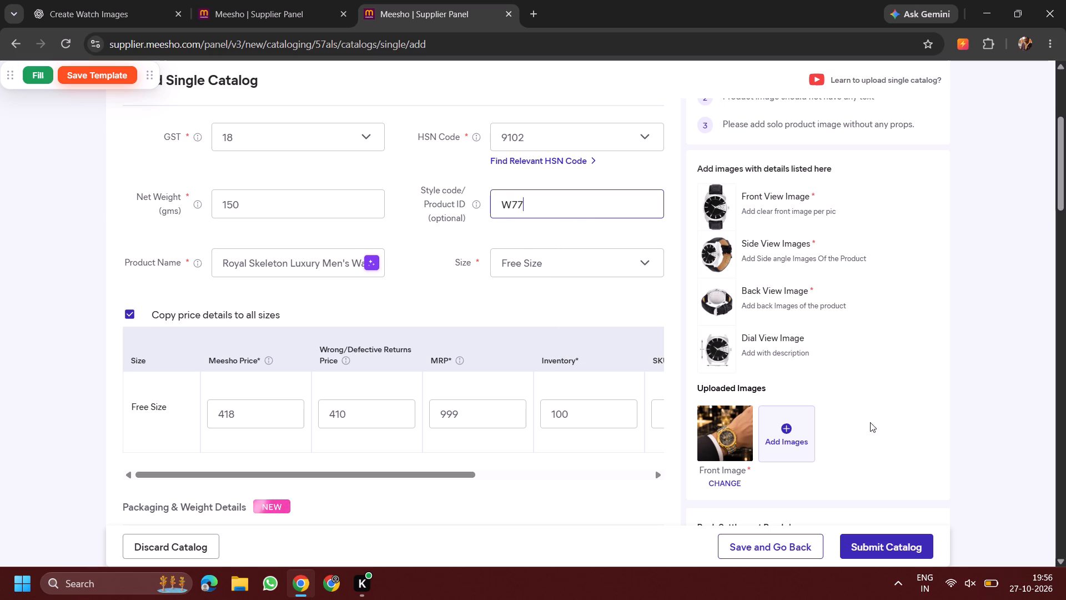
Set the packaging type to Box Packaging and the packaging unit to cm.
scroll(687, 325, "down", 4)
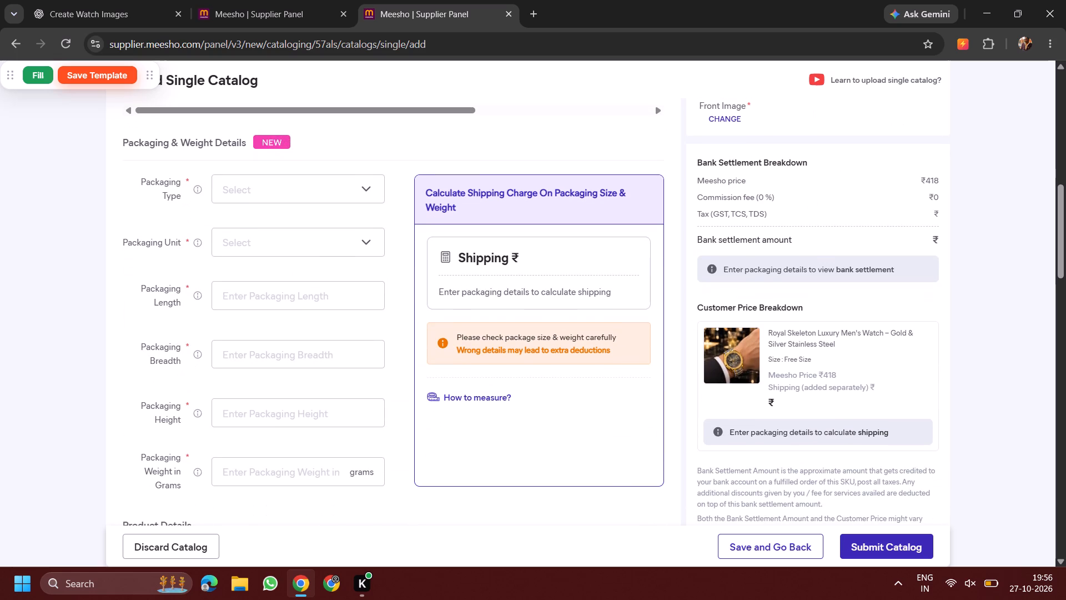
left_click(291, 0)
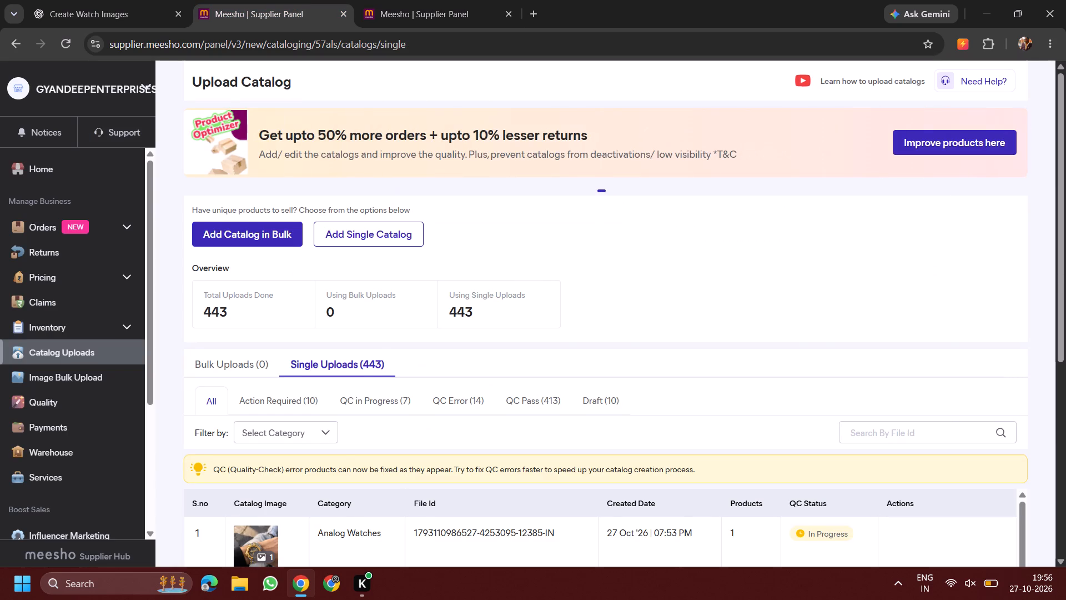
scroll(441, 356, "down", 2)
left_click(441, 0)
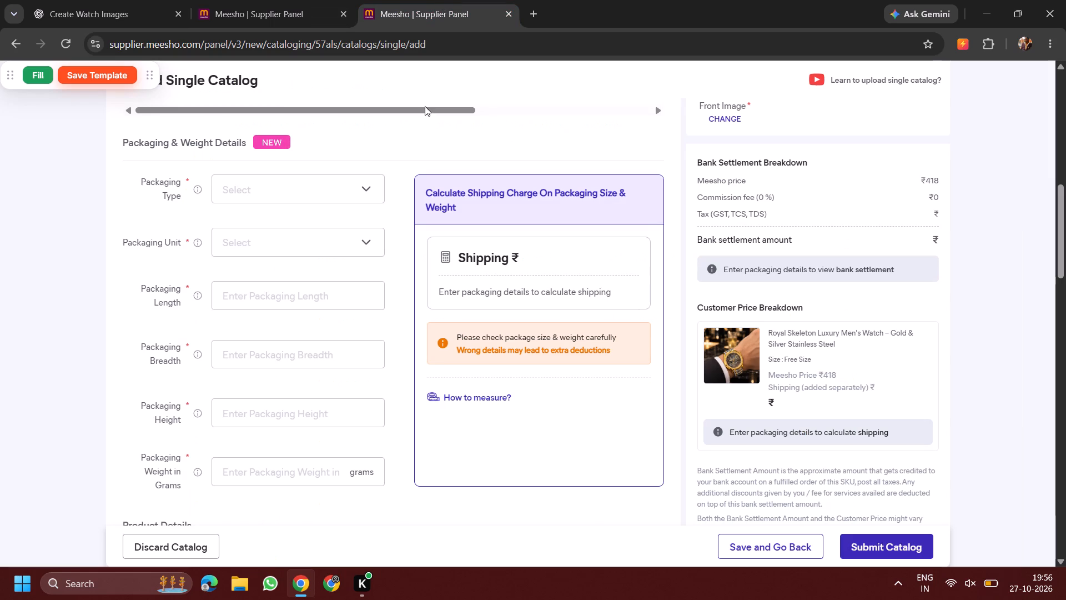
left_click(361, 192)
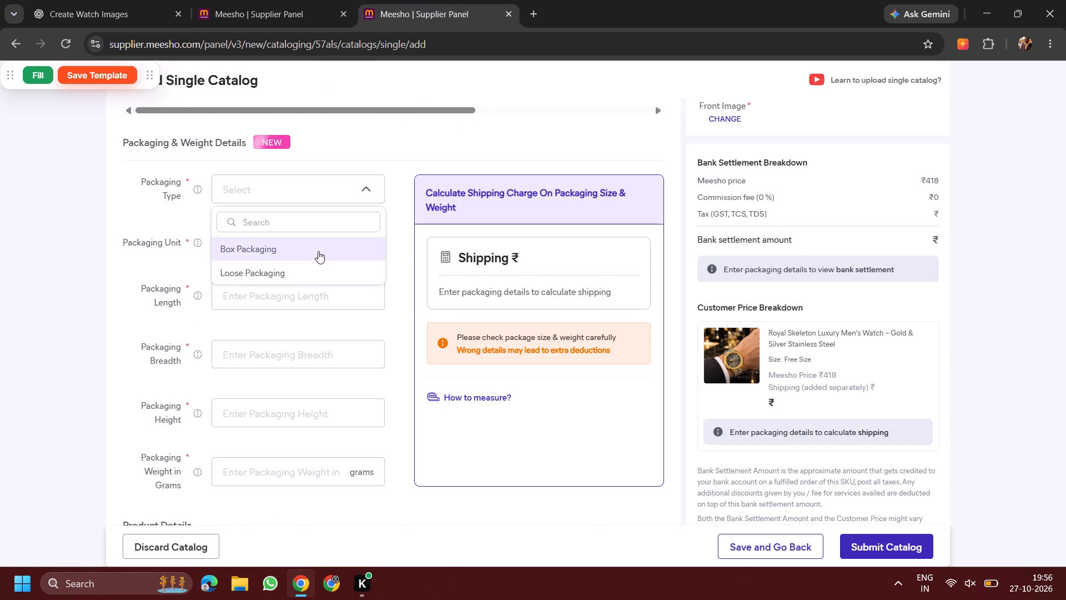
left_click(318, 252)
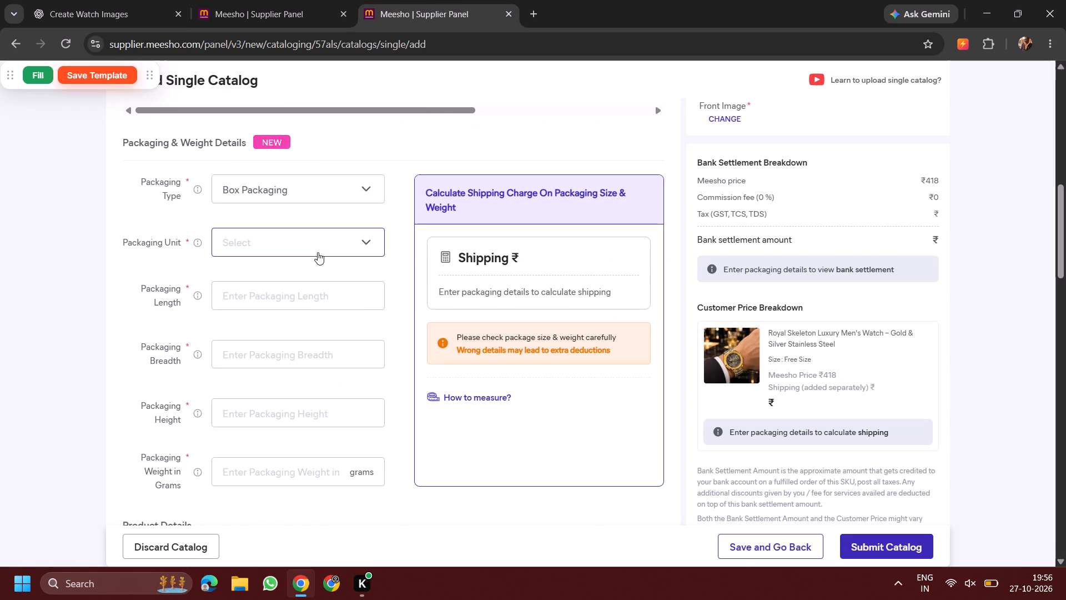
left_click(298, 236)
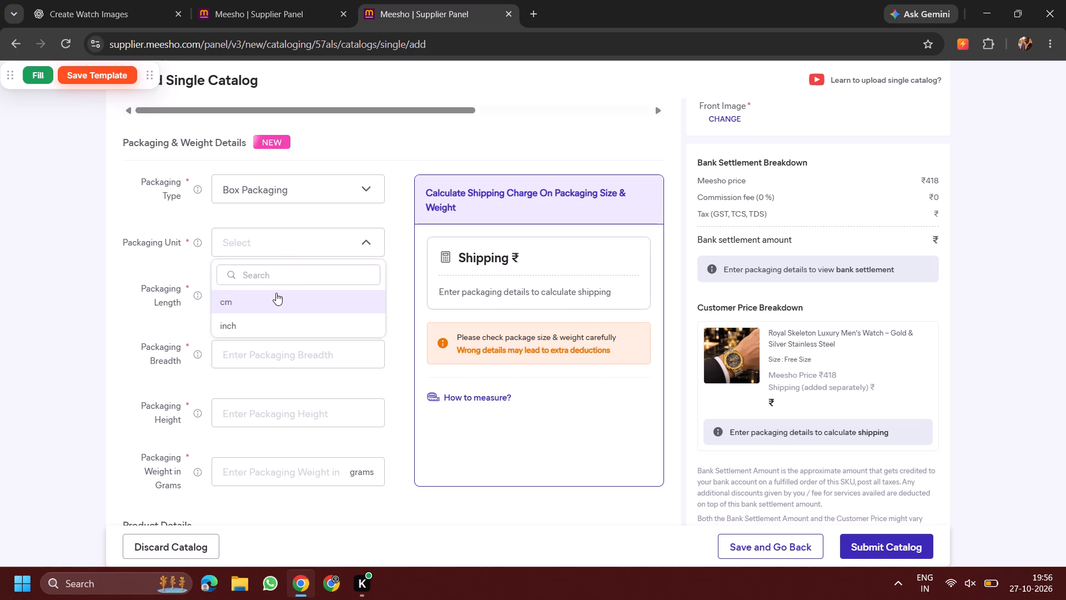
left_click(276, 293)
Enter packaging length 10.5 cm, breadth 1.5 cm, height 1.5 cm and packaging weight 150 grams.
left_click(276, 293)
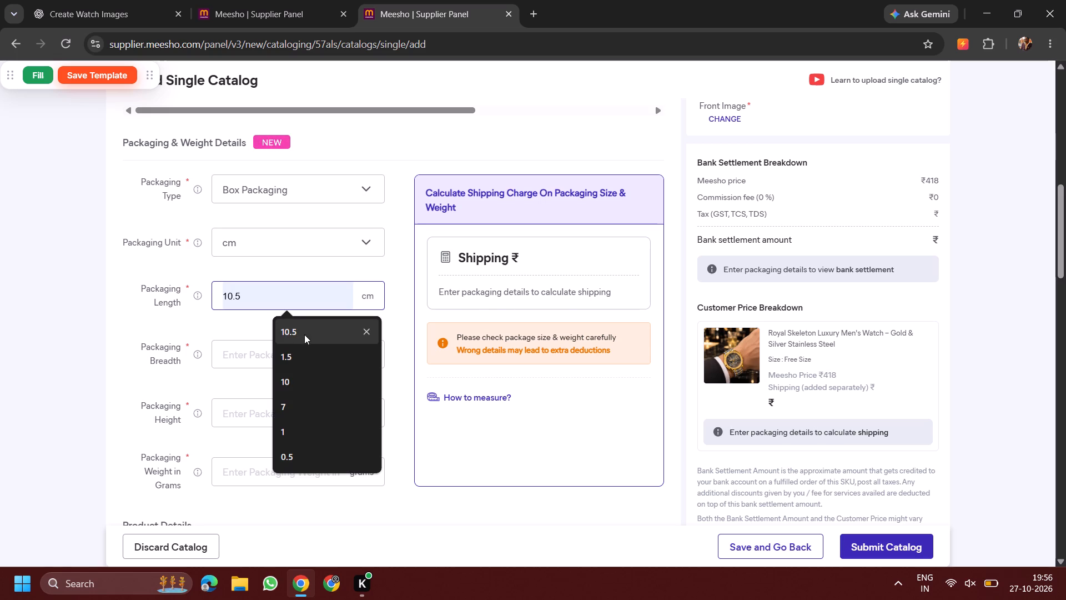
left_click(304, 334)
left_click(286, 349)
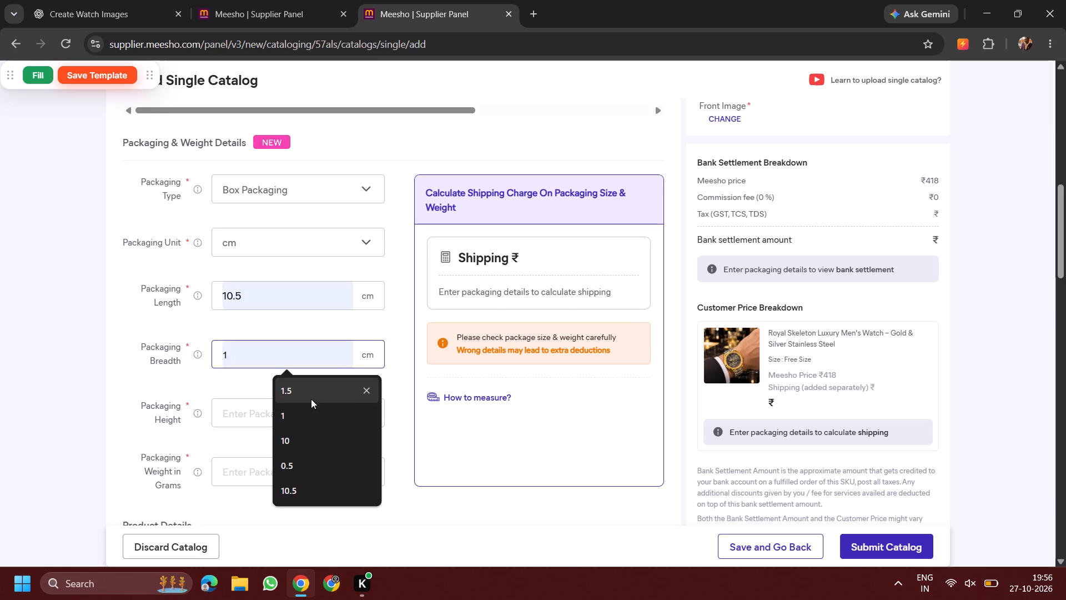
left_click(311, 395)
left_click(268, 412)
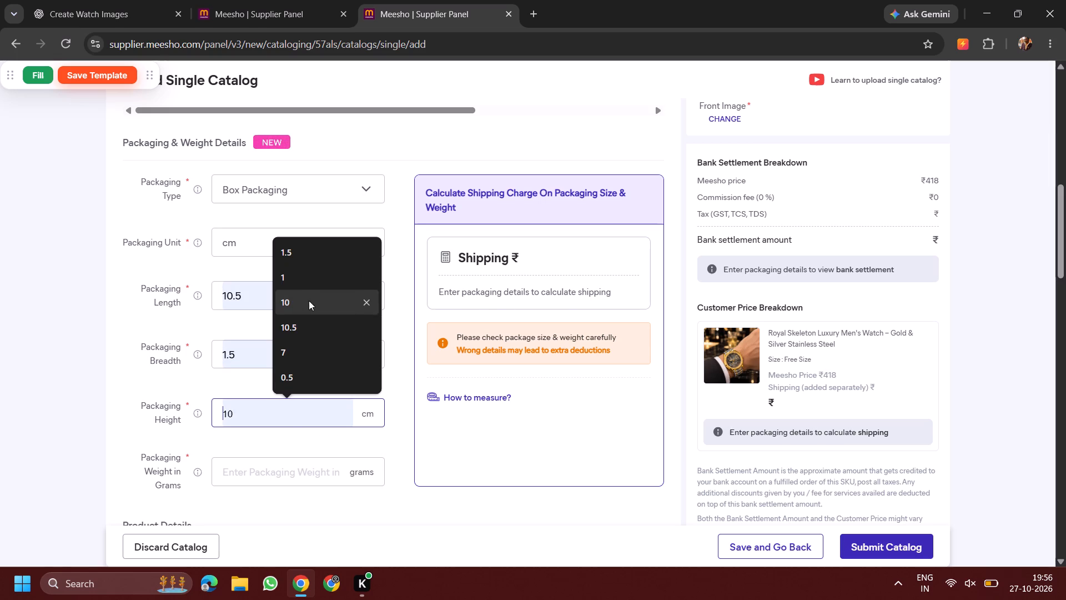
left_click(308, 252)
left_click(280, 470)
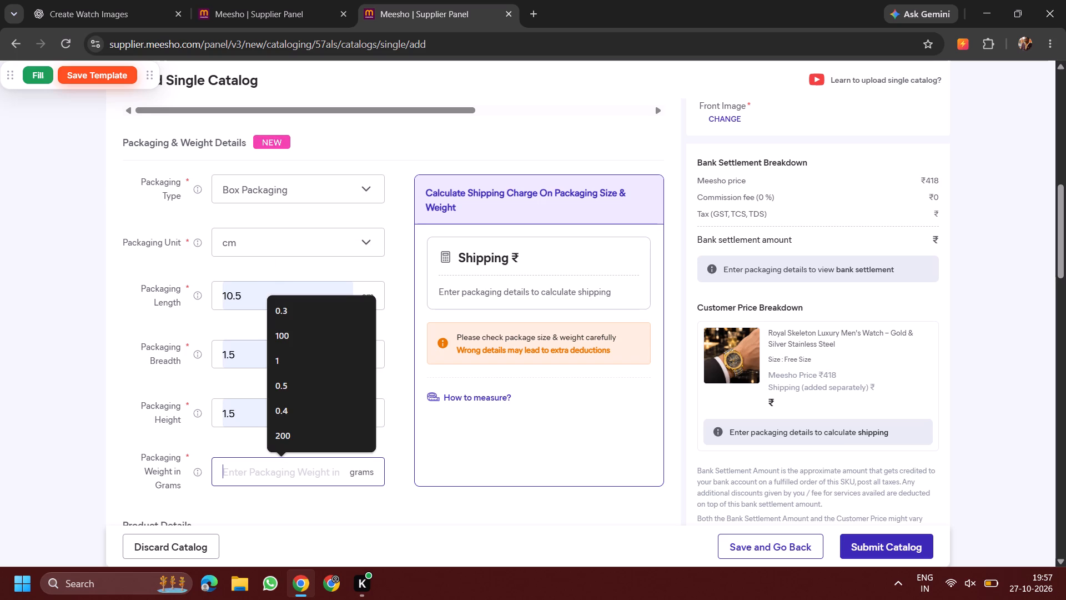
type("150")
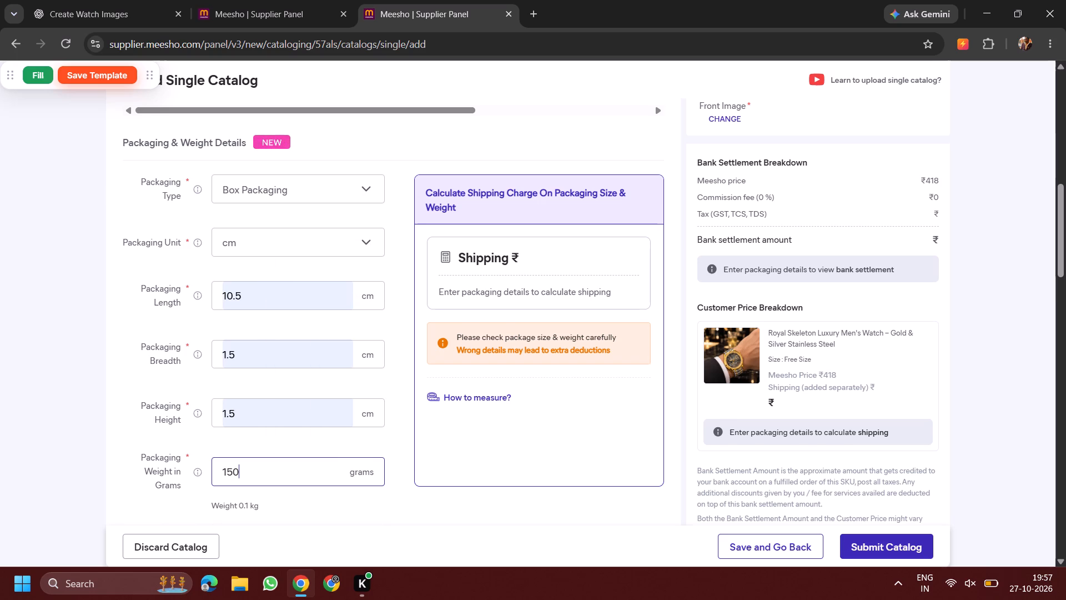
left_click(1012, 354)
Add three gold watch images from the Downloads folder to the catalog: the Gemini_Generated_Image files starting xey9om, 9co5hn and v9qrem.
scroll(968, 337, "up", 4)
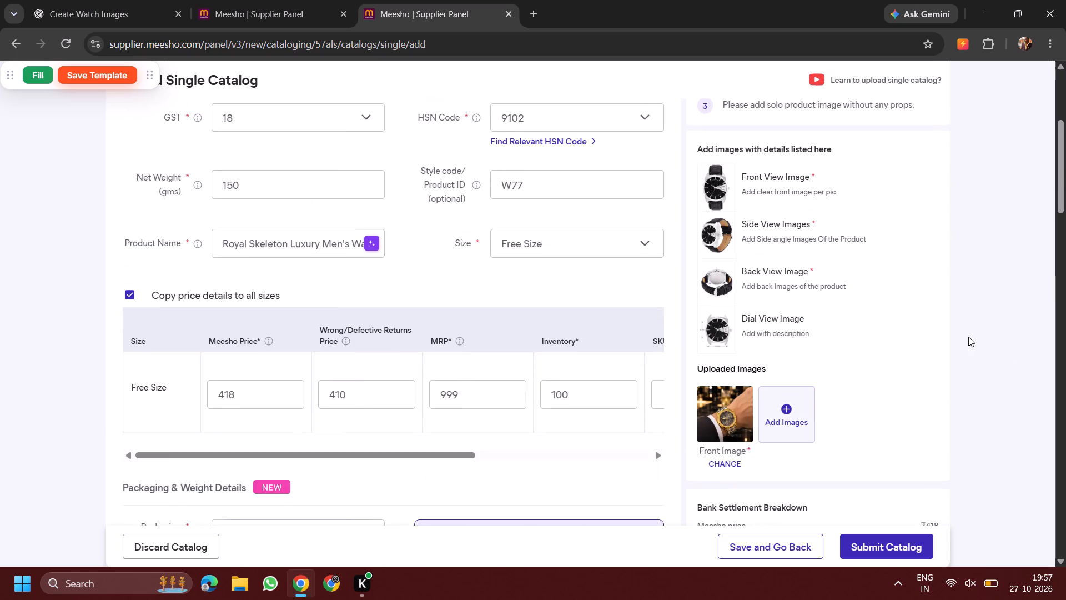
left_click(802, 427)
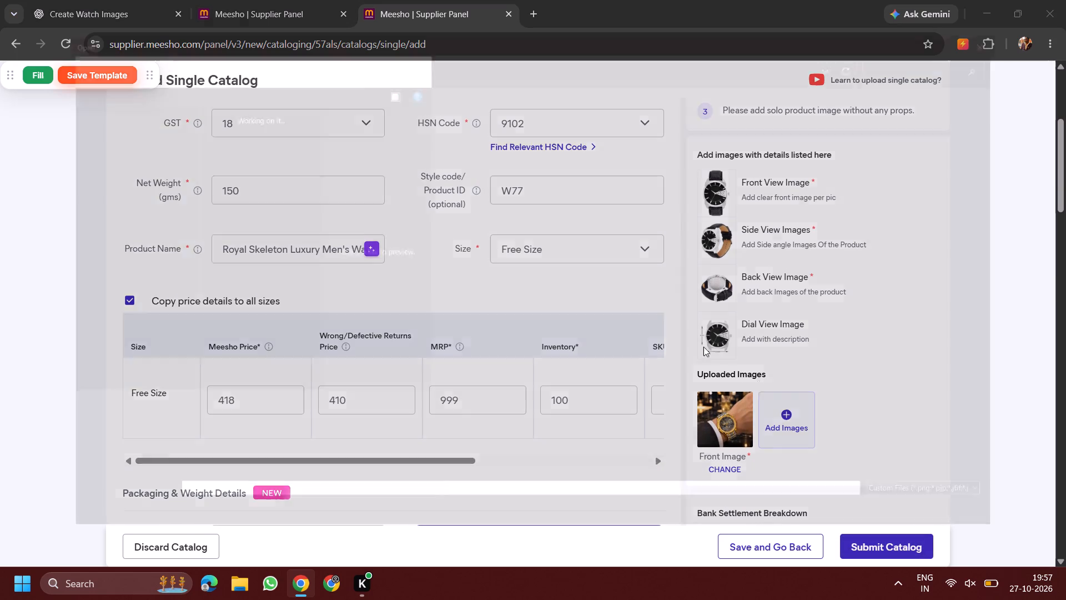
scroll(280, 272, "down", 20)
scroll(280, 272, "down", 20)
scroll(280, 272, "down", 20)
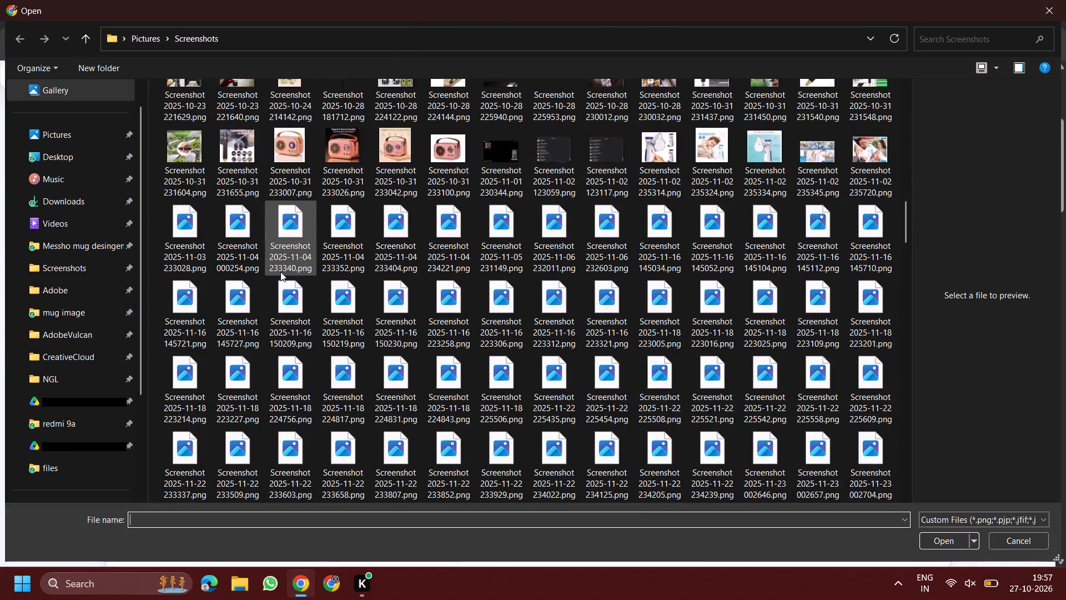
scroll(280, 272, "down", 20)
scroll(280, 272, "down", 20)
scroll(280, 272, "down", 20)
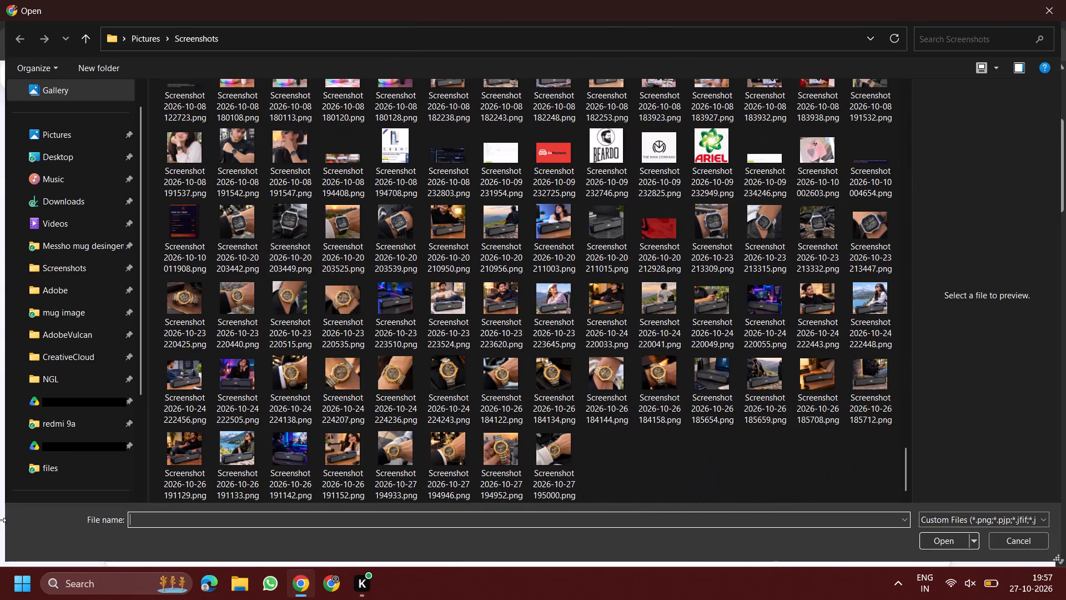
left_click(79, 202)
scroll(605, 244, "down", 20)
scroll(605, 244, "down", 20)
scroll(605, 244, "down", 20)
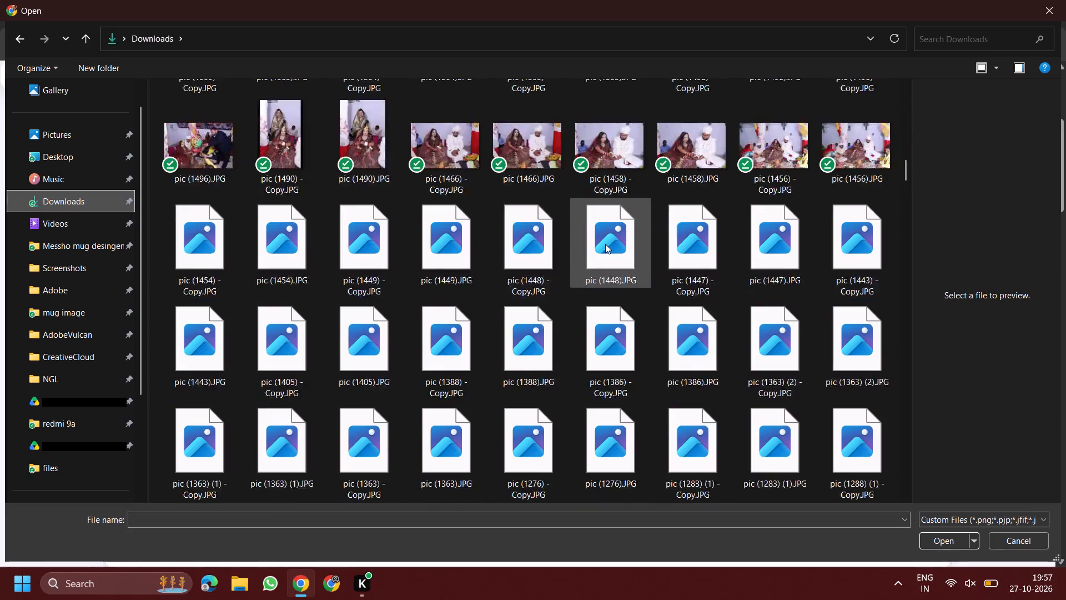
scroll(605, 244, "down", 20)
scroll(605, 244, "down", 20)
scroll(605, 244, "down", 20)
scroll(600, 167, "down", 20)
scroll(600, 167, "down", 18)
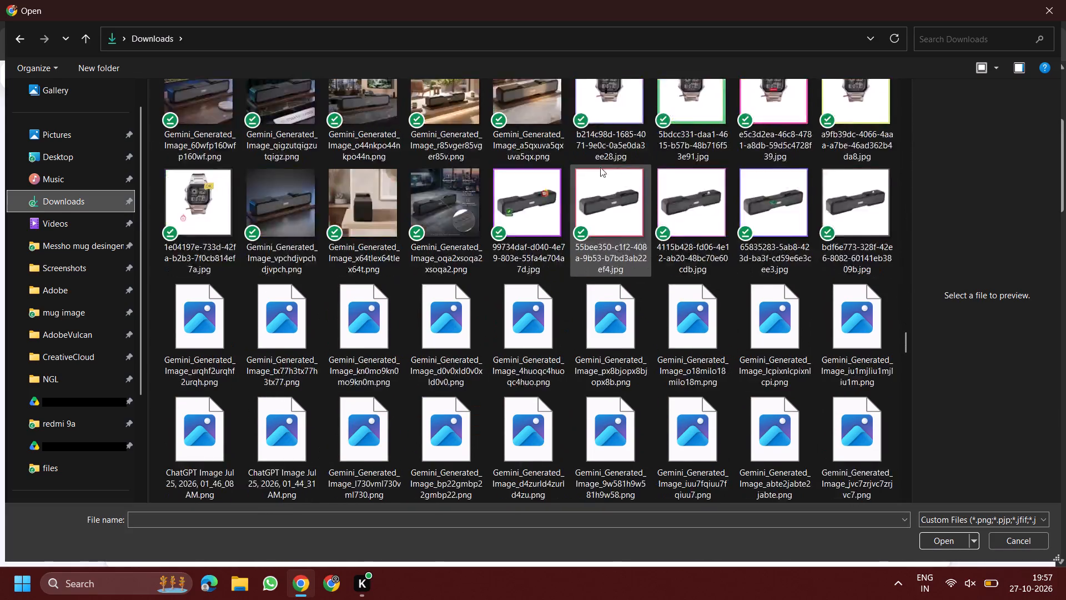
scroll(600, 167, "down", 20)
scroll(600, 167, "down", 20)
scroll(600, 167, "down", 20)
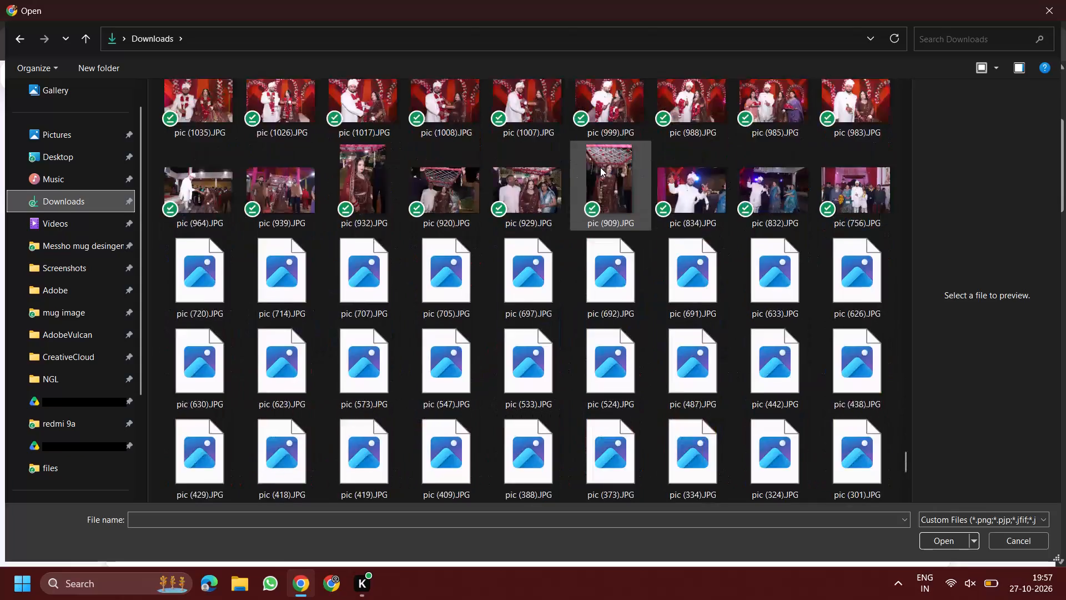
scroll(600, 167, "down", 20)
scroll(600, 167, "down", 20)
scroll(600, 167, "down", 20)
scroll(587, 414, "up", 2)
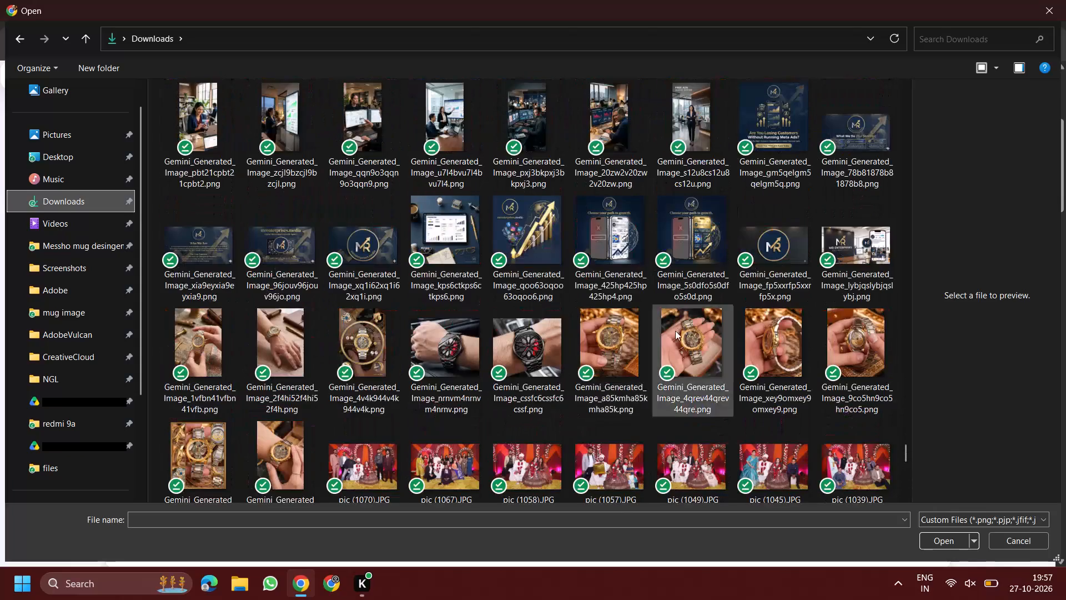
left_click(777, 330)
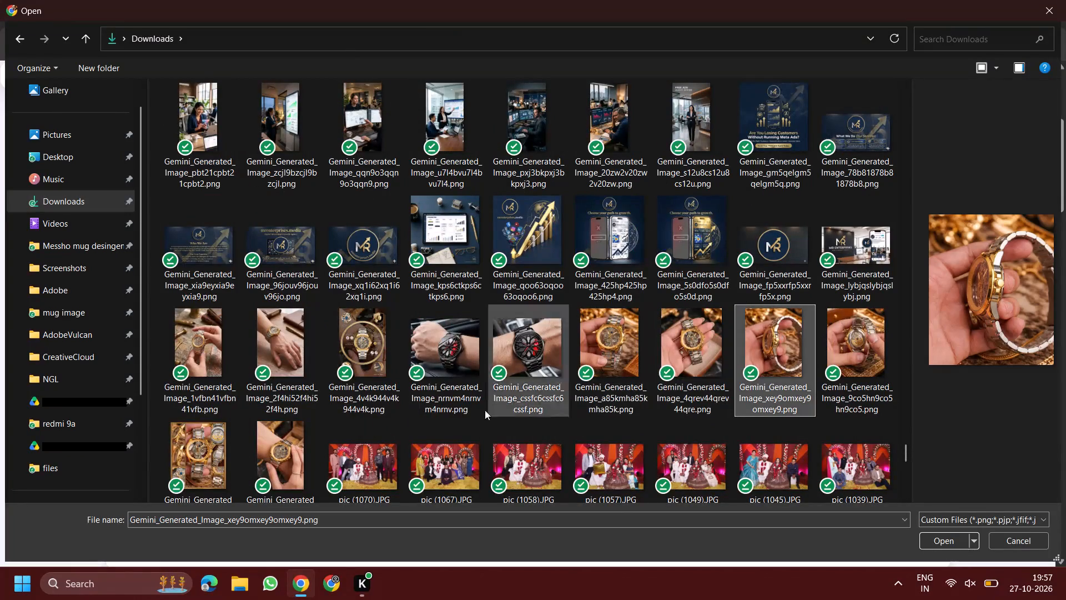
left_click(214, 445, "shift")
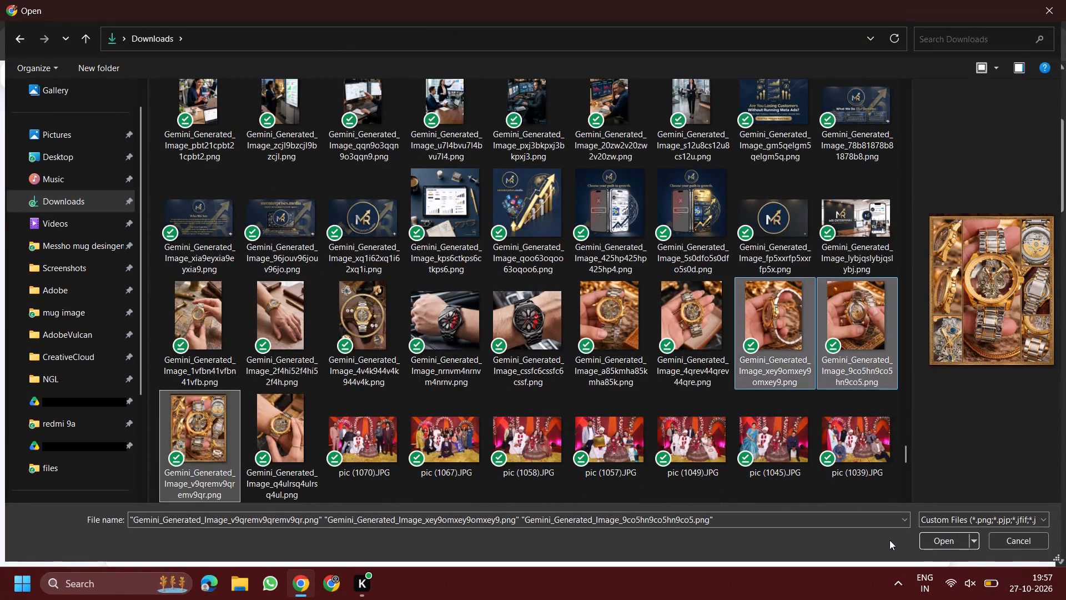
double_click(927, 540)
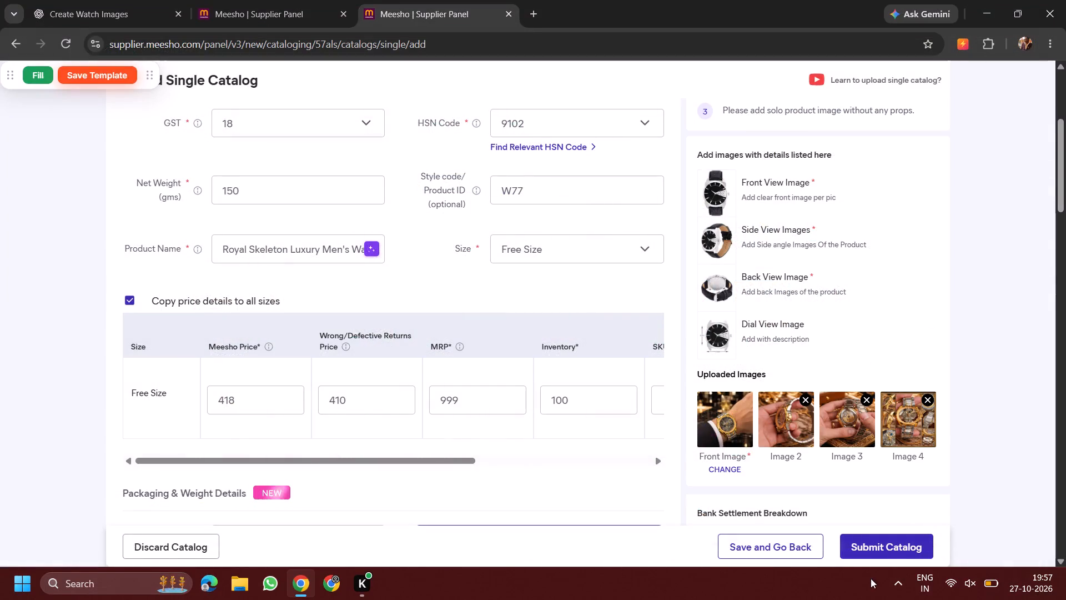
Submit the W77 catalog, confirm the submission and dismiss the ad campaign offer.
left_click(881, 551)
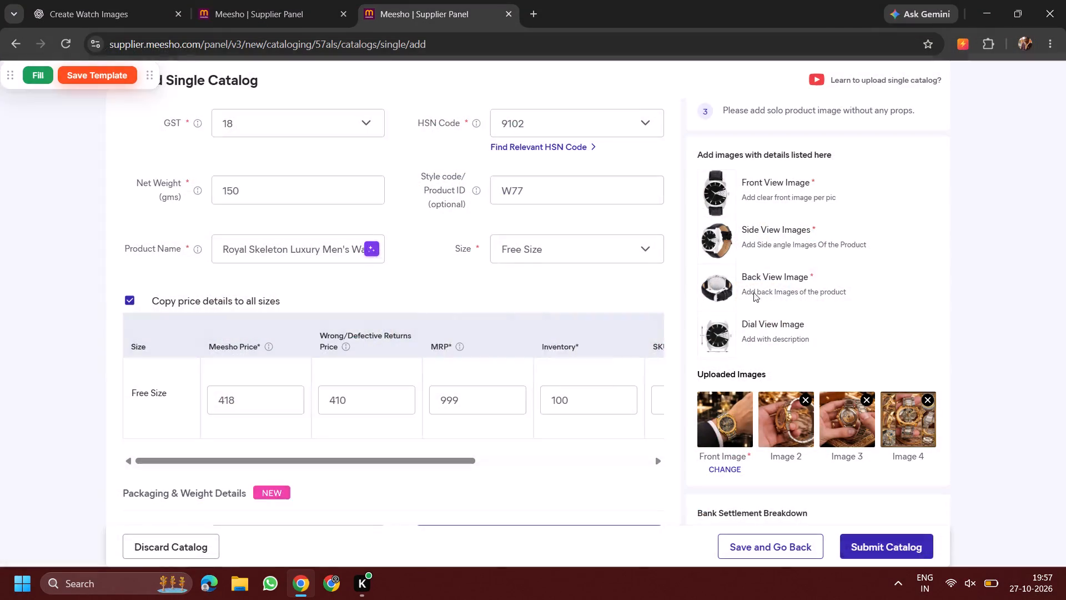
left_click(653, 345)
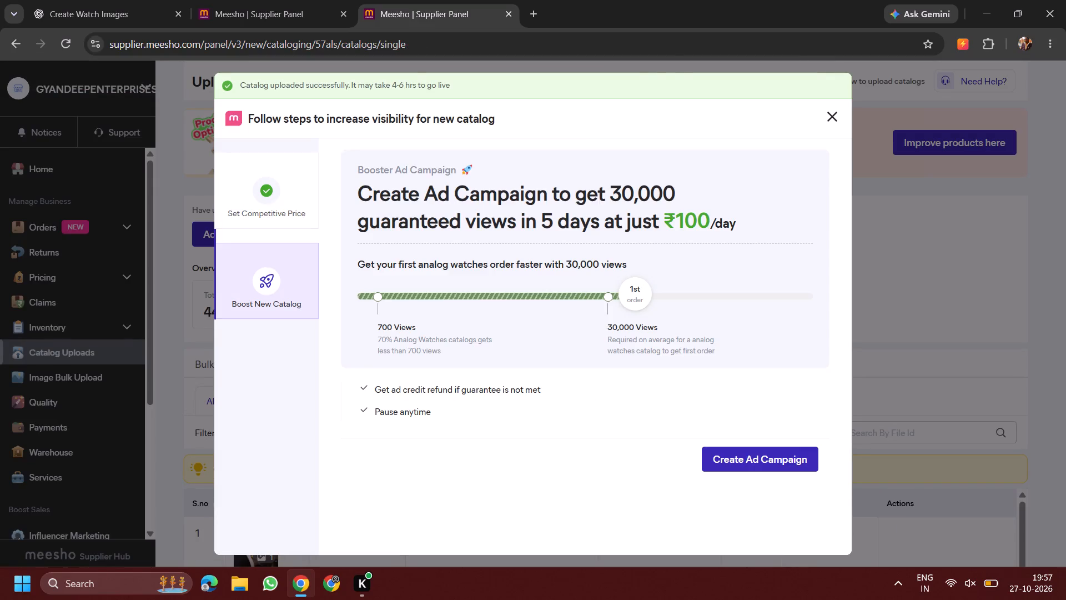
left_click(834, 123)
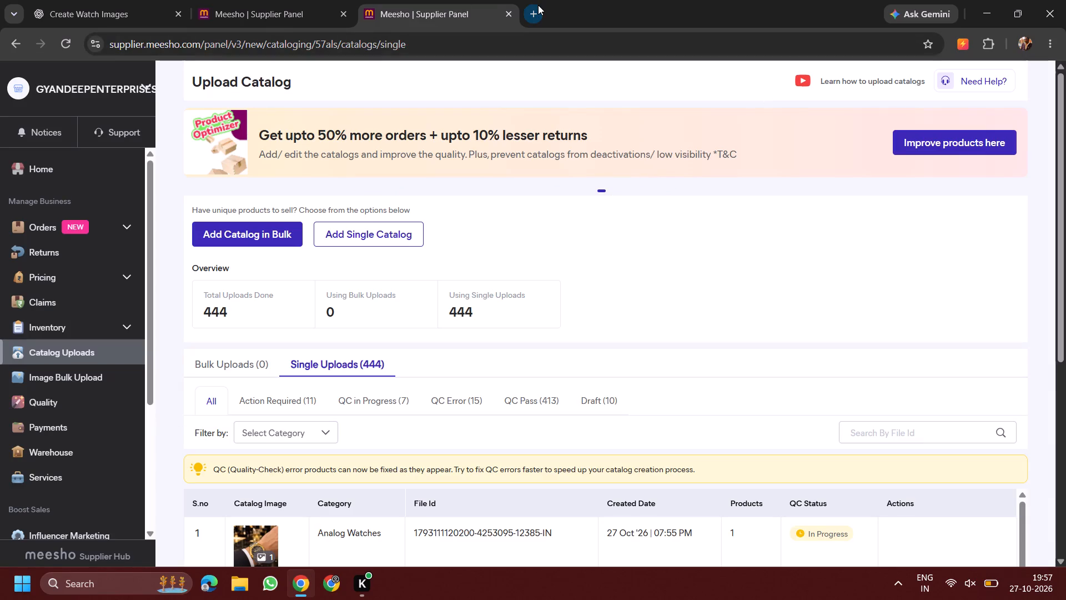
Open the Meesho supplier panel in a new tab and start another single catalog in the Analog Watches category.
left_click(538, 5)
key("m")
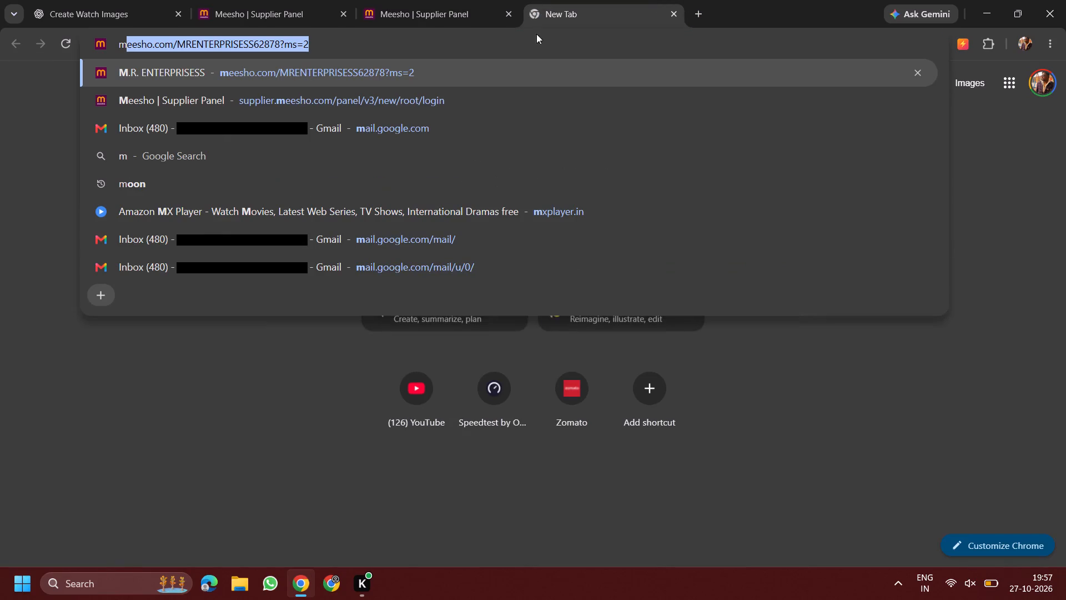
left_click(532, 92)
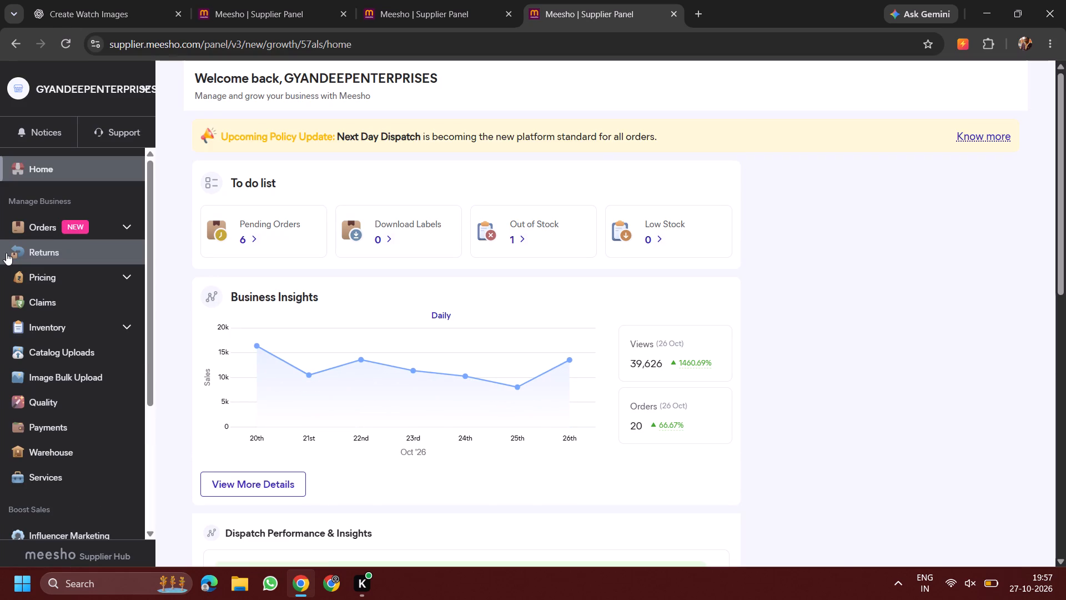
left_click(34, 354)
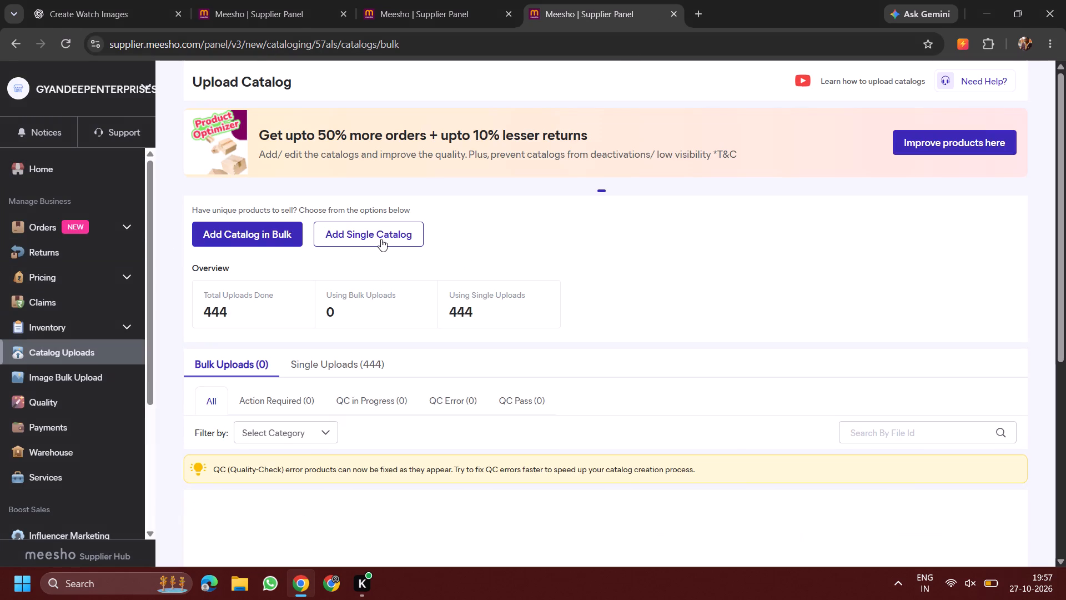
left_click(381, 239)
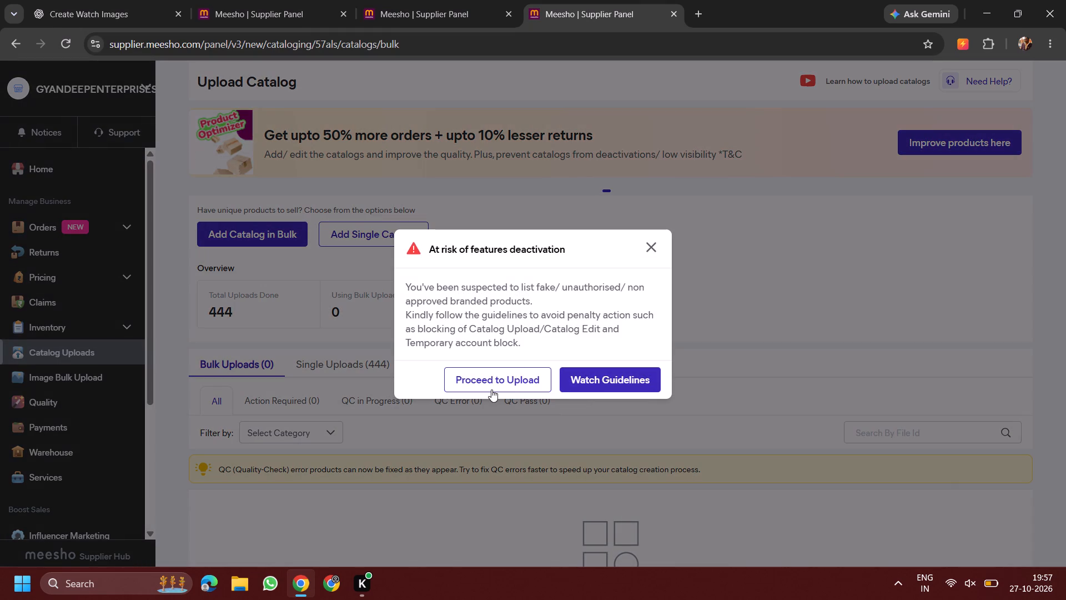
left_click(491, 389)
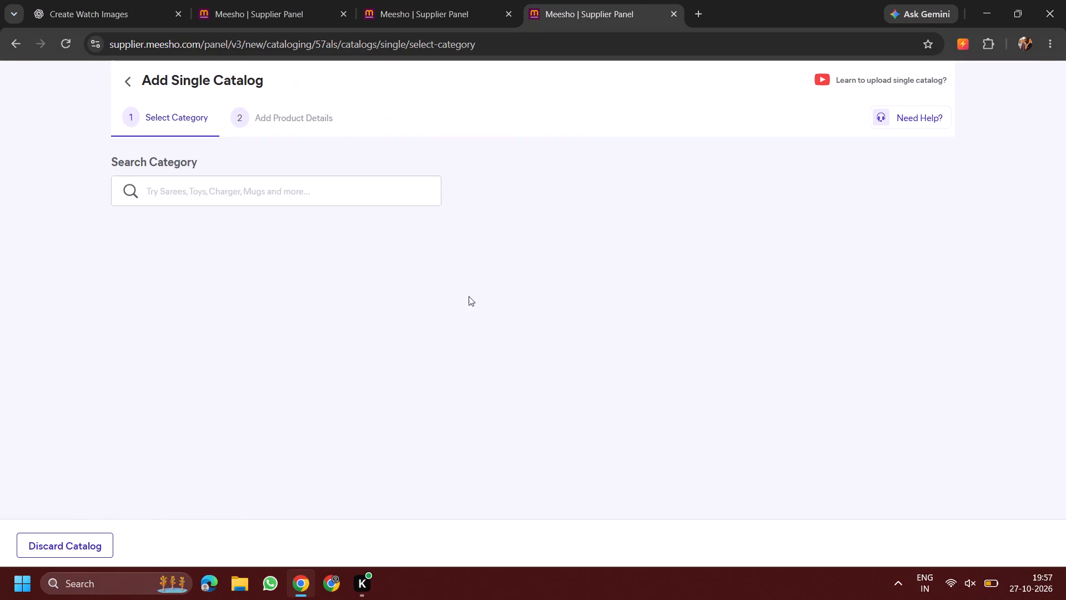
left_click(350, 233)
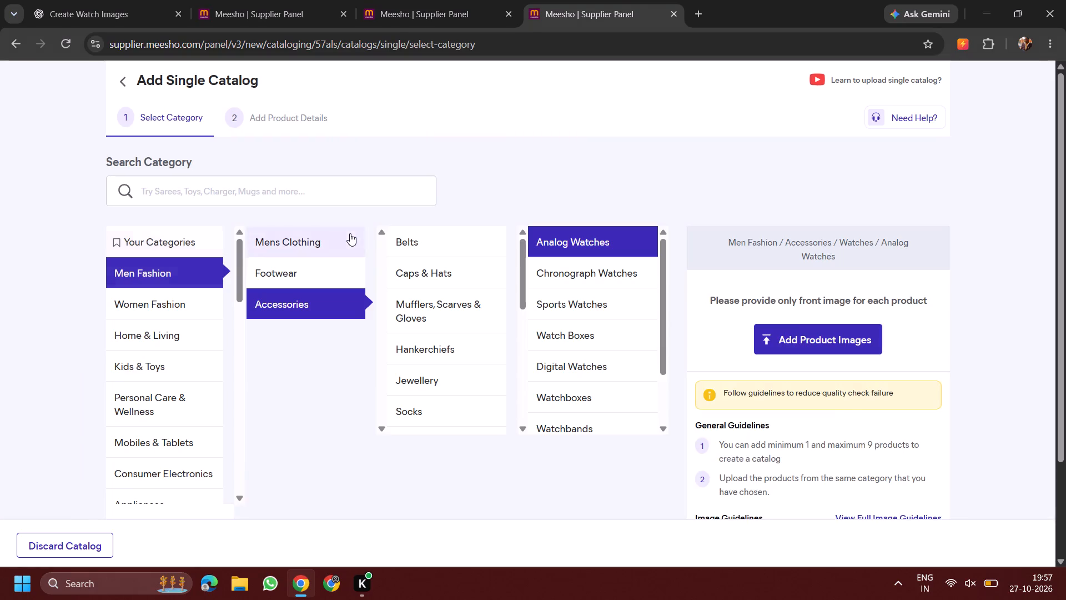
Add the gold wristwatch picture from the Screenshots folder as the front product image and continue to the product details.
scroll(842, 499, "down", 1)
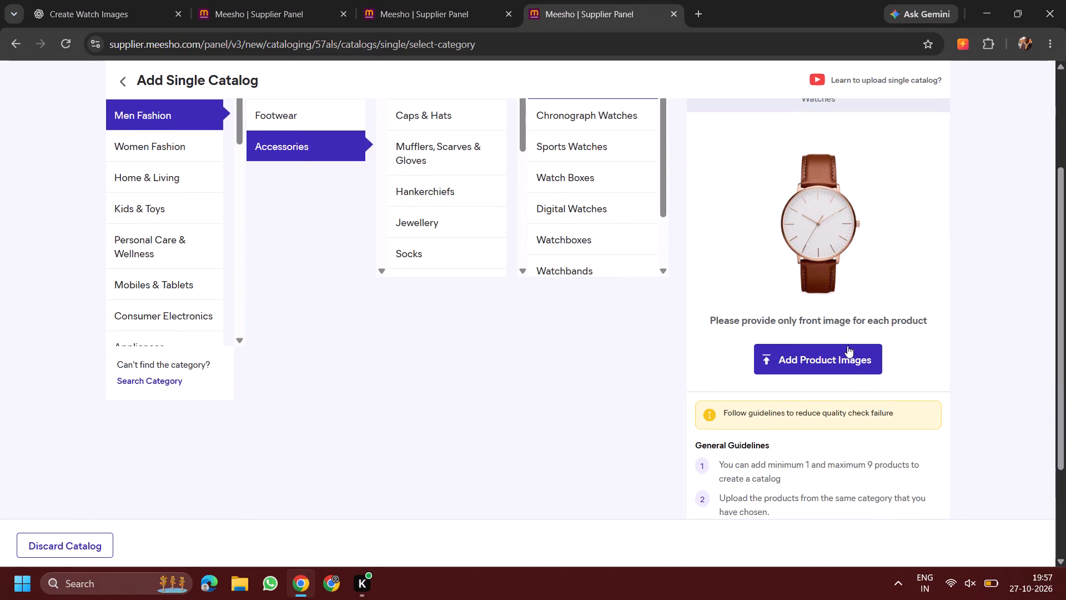
left_click(847, 346)
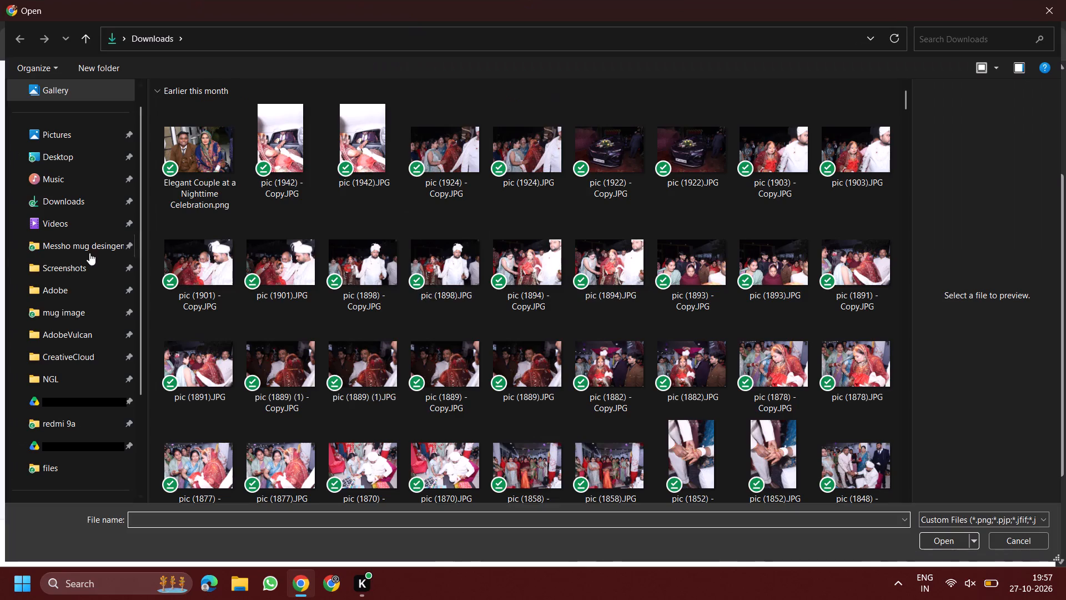
left_click(73, 261)
scroll(505, 204, "down", 5)
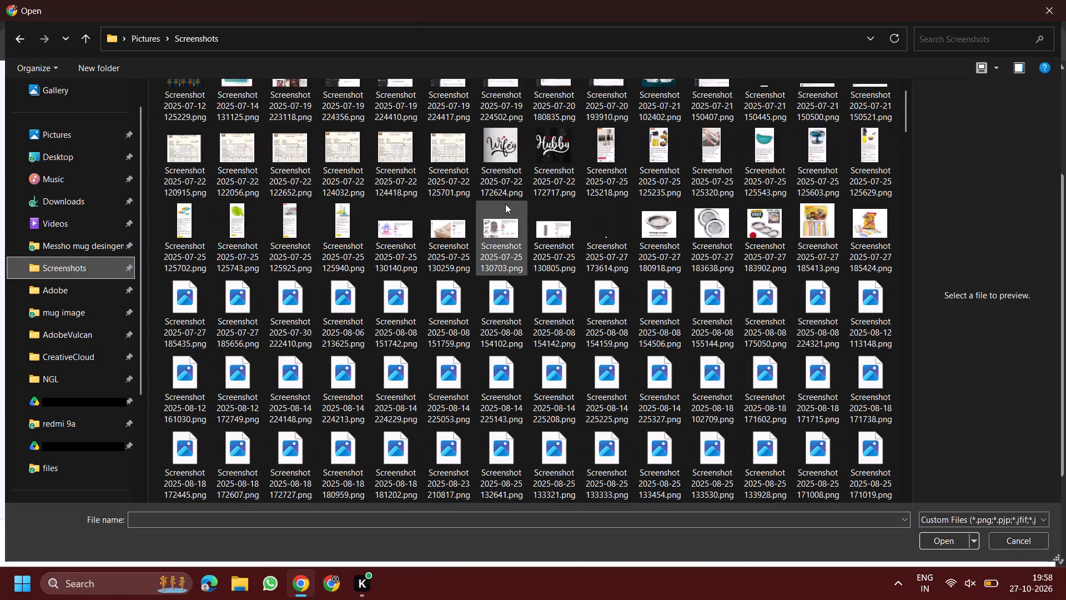
scroll(505, 204, "down", 20)
scroll(505, 204, "down", 20)
scroll(505, 204, "down", 20)
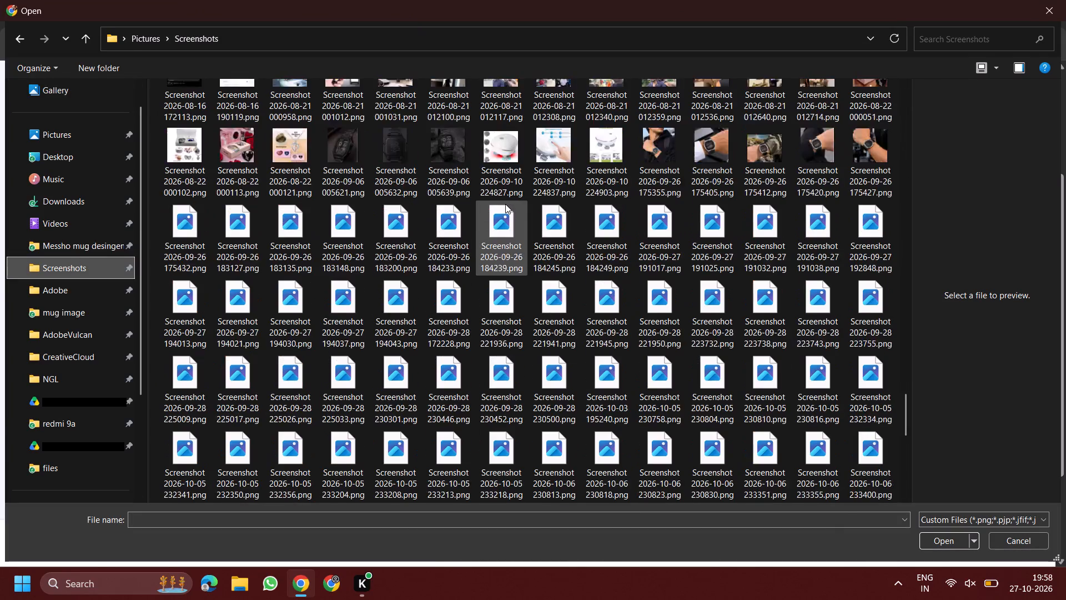
scroll(505, 204, "down", 20)
scroll(505, 204, "down", 20)
double_click(515, 459)
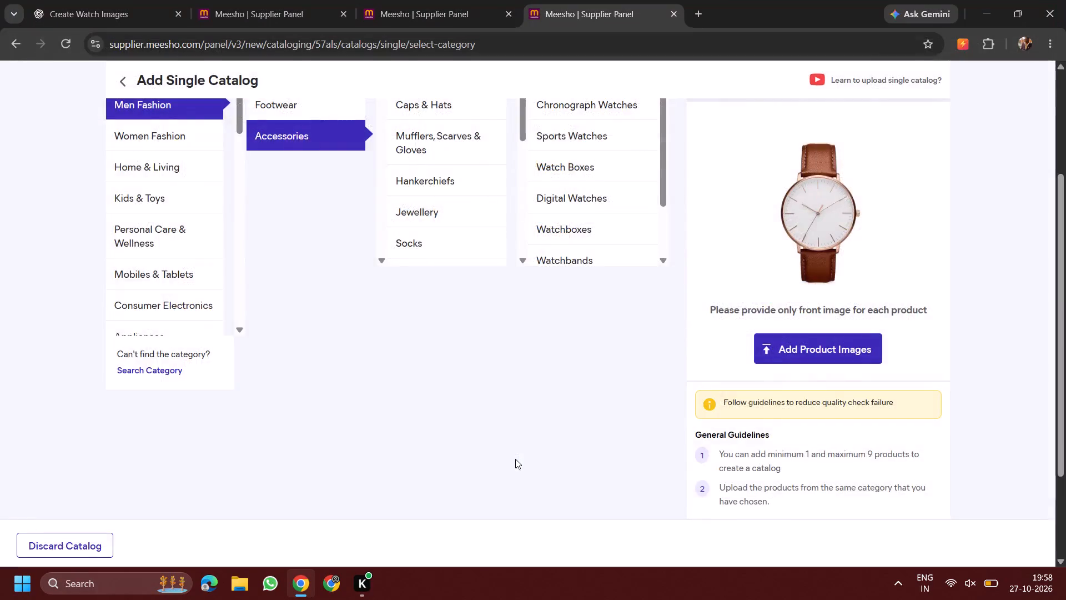
left_click(732, 498)
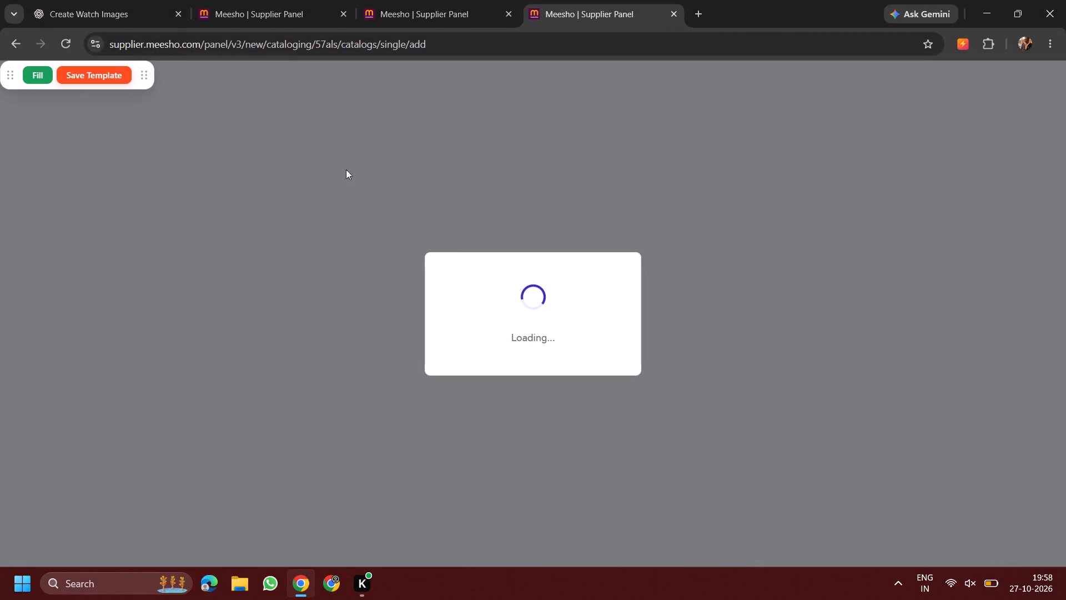
Fill the product details from the saved Lisstify watch template.
left_click(34, 81)
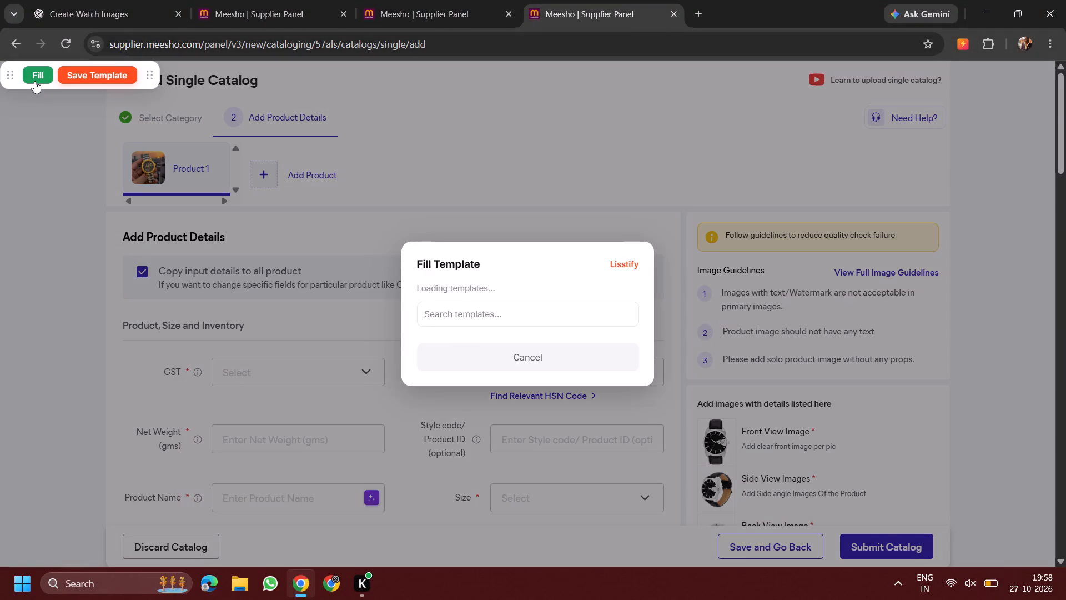
left_click(503, 243)
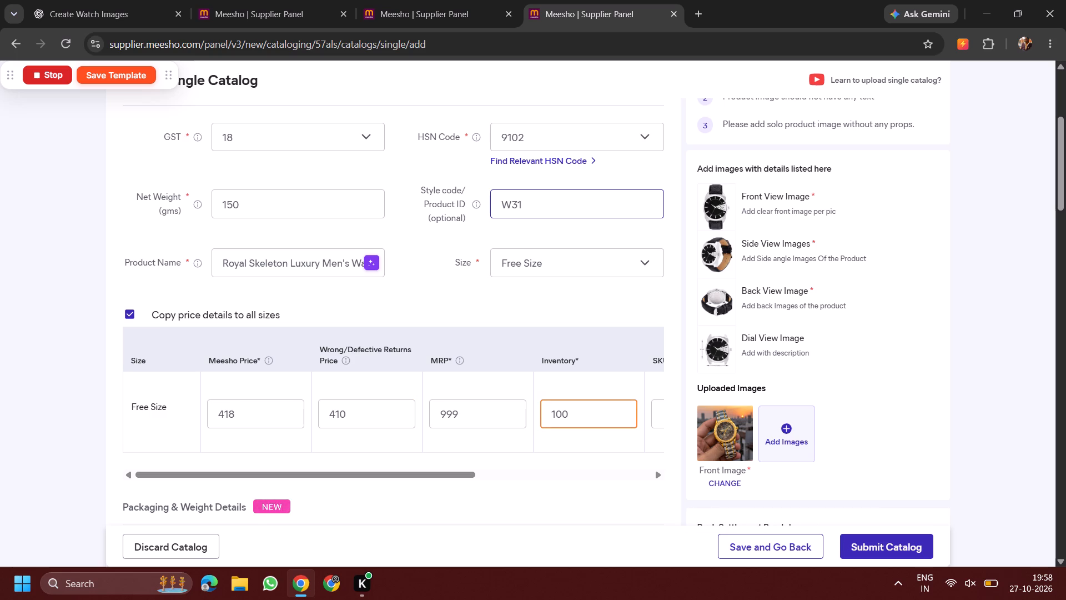
Set the style code/product ID to W78.
left_click(545, 199)
key("BackSpace")
key("BackSpace")
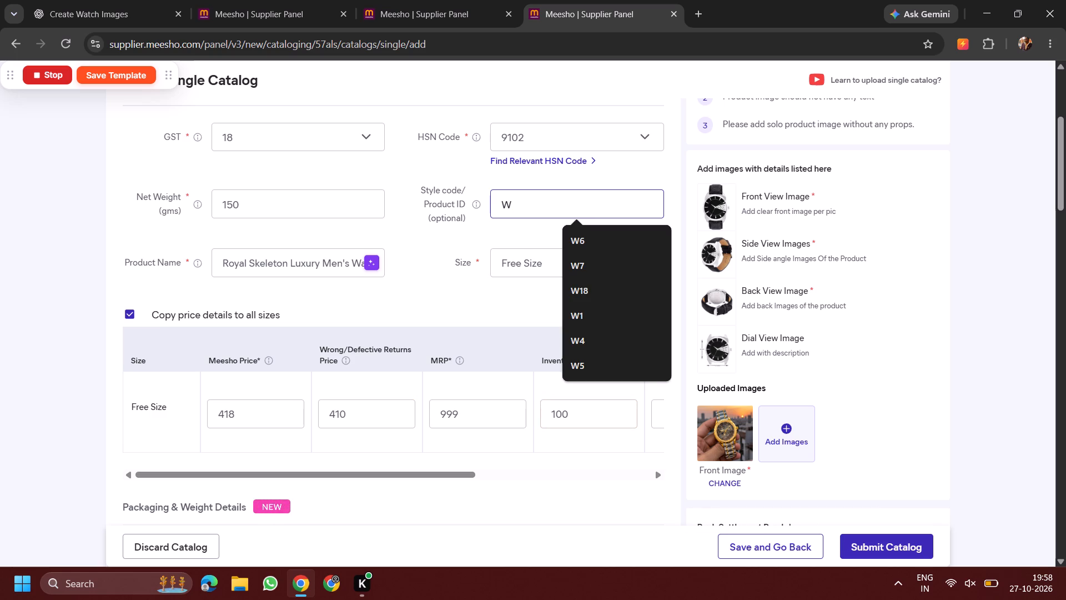
type("78")
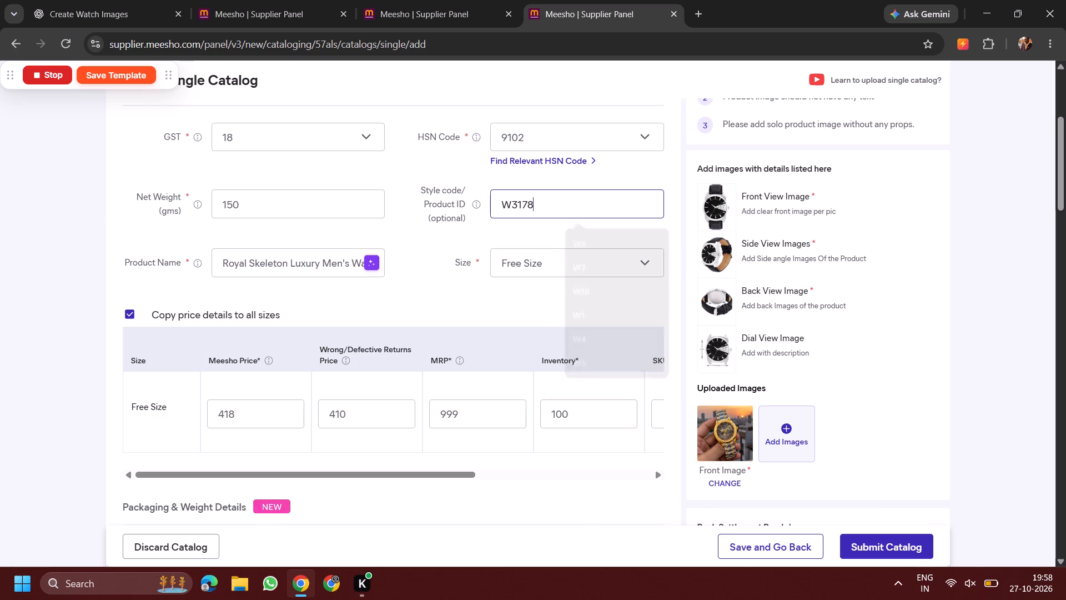
left_click(521, 206)
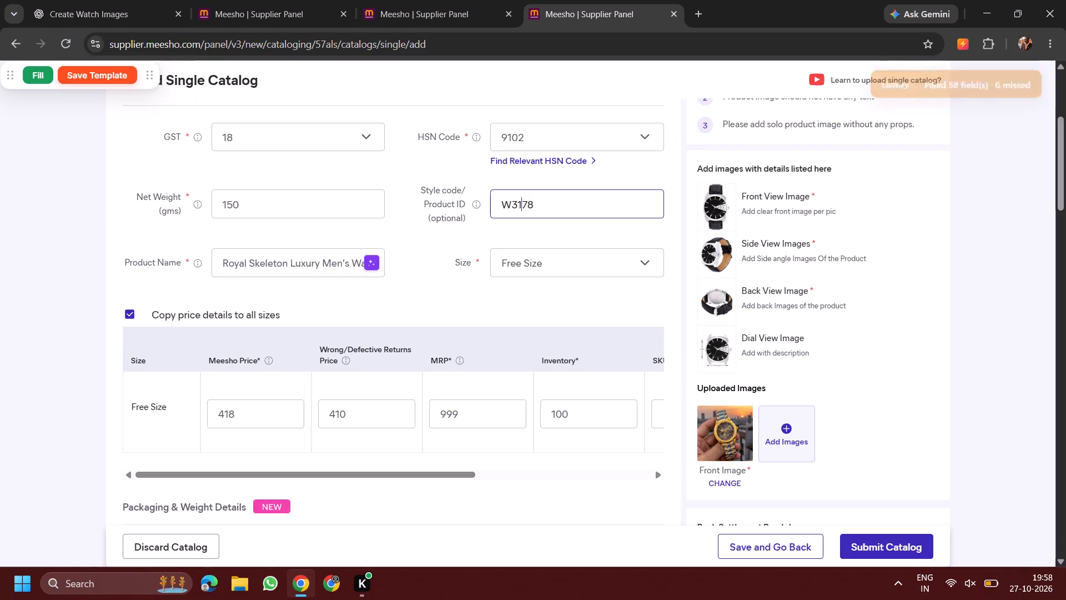
key("BackSpace")
key("BackSpace")
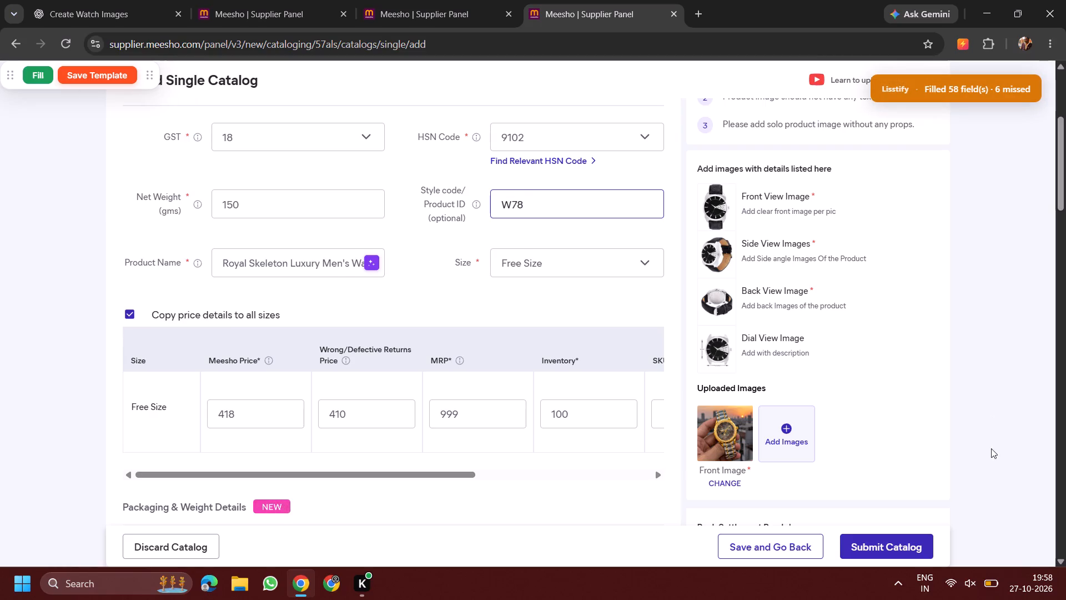
Add three gold watch images from the Downloads folder to the catalog: the Gemini_Generated_Image files starting xey9om, 9co5hn and v9qrem.
left_click(802, 433)
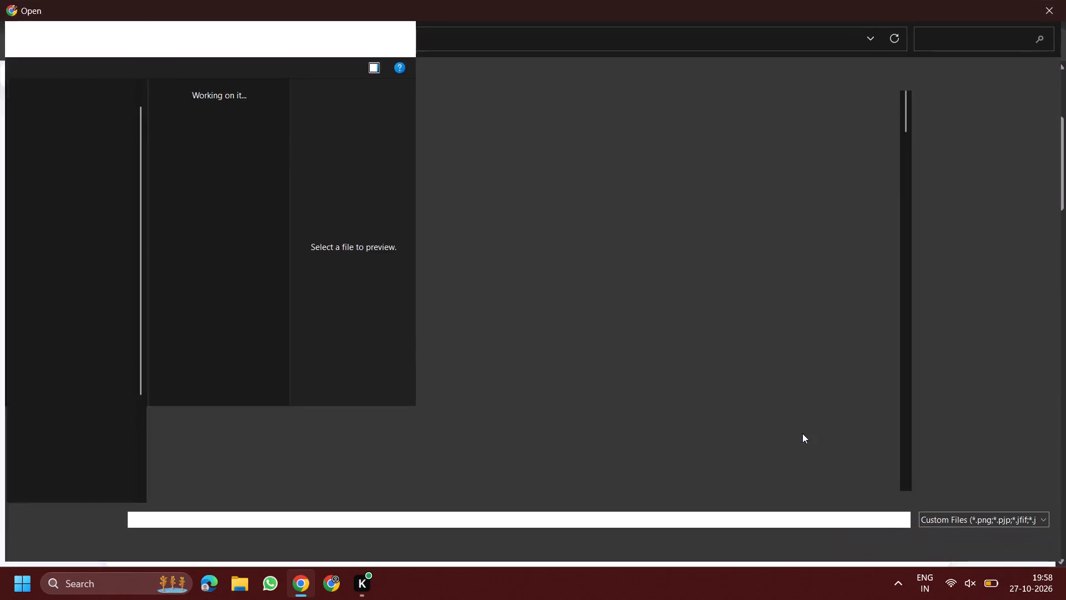
left_click(66, 194)
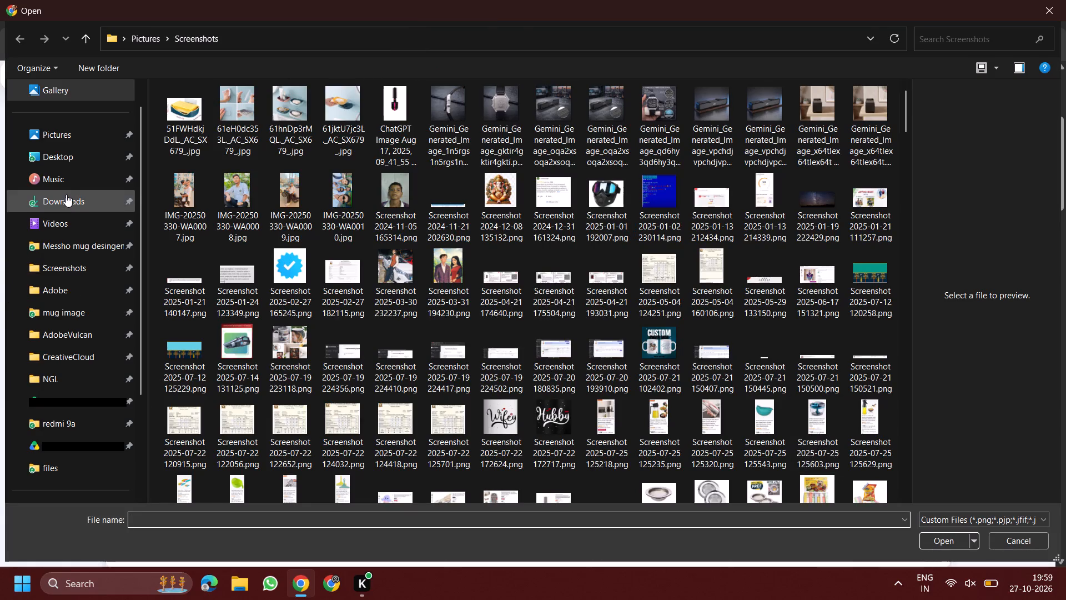
scroll(613, 252, "down", 20)
scroll(613, 252, "down", 20)
scroll(613, 252, "down", 20)
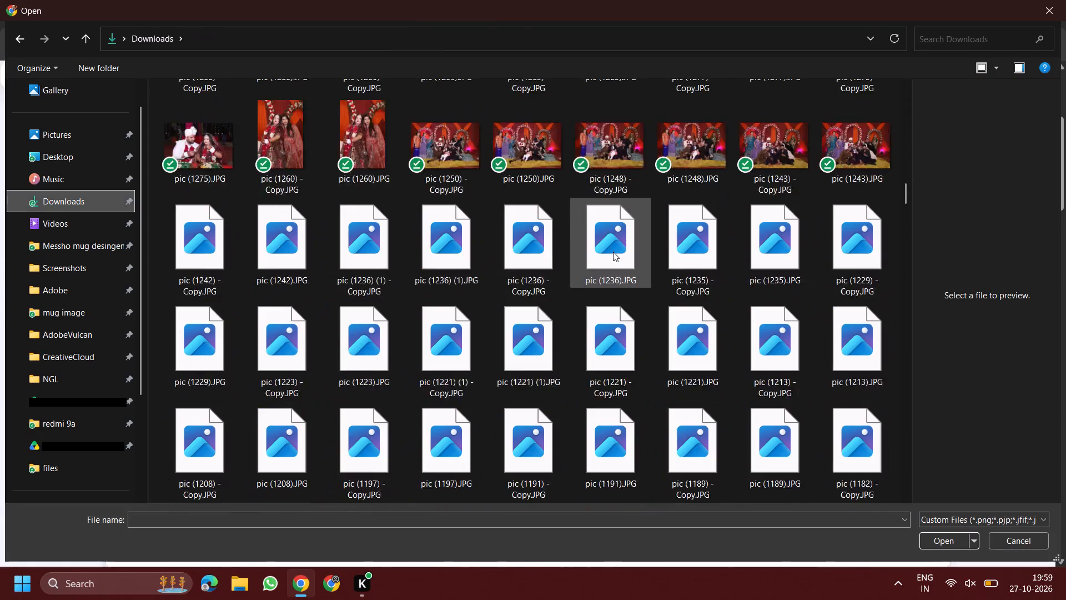
scroll(613, 252, "down", 20)
scroll(613, 252, "down", 20)
scroll(613, 252, "down", 20)
scroll(613, 252, "down", 13)
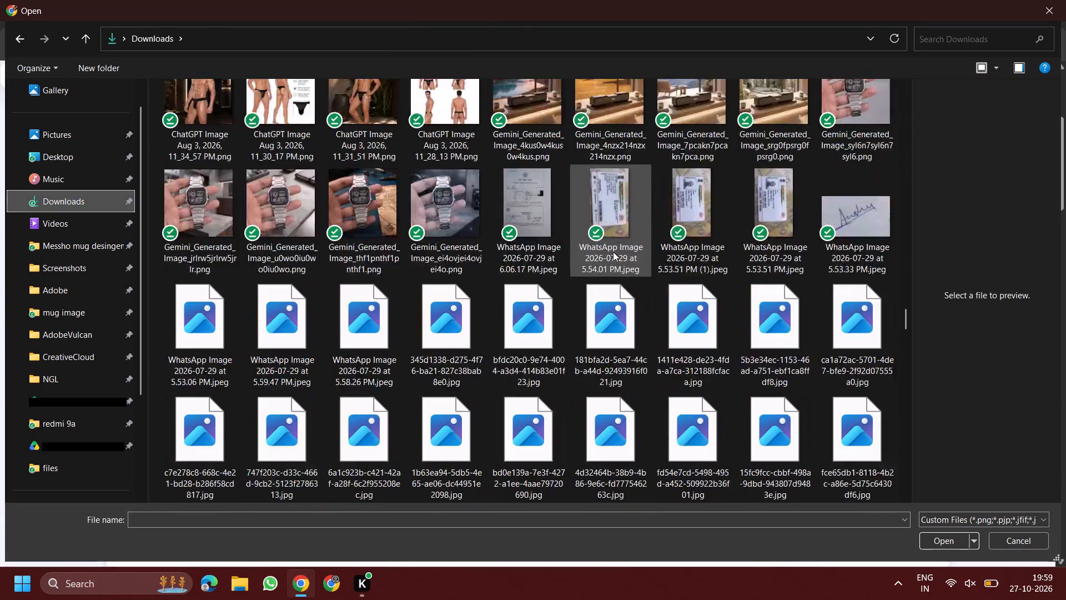
scroll(613, 252, "down", 20)
scroll(613, 252, "down", 20)
scroll(613, 252, "down", 20)
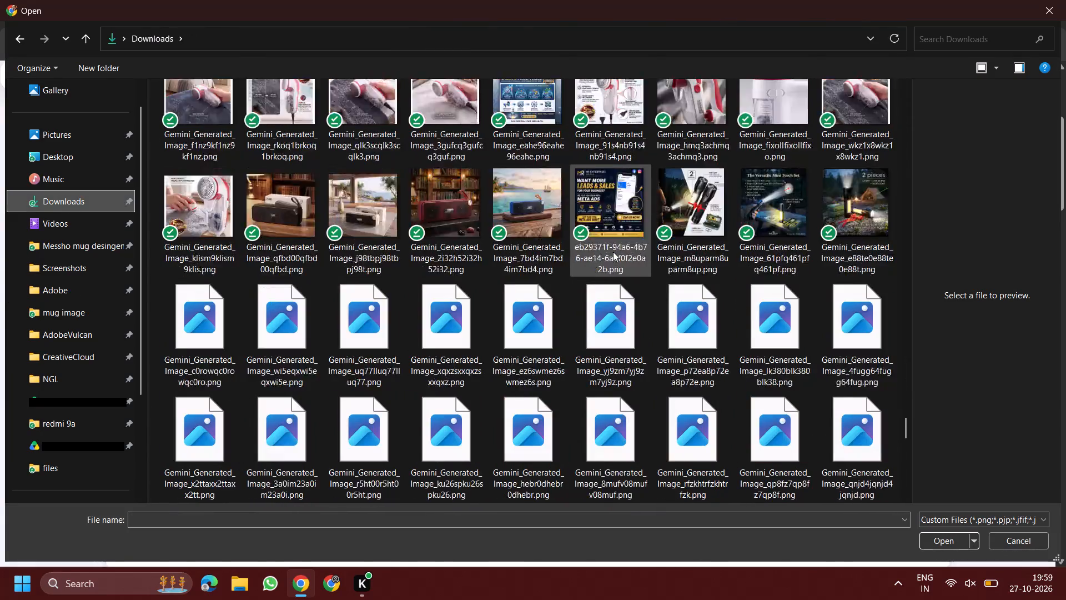
scroll(613, 252, "down", 20)
scroll(613, 252, "down", 20)
scroll(613, 252, "up", 1)
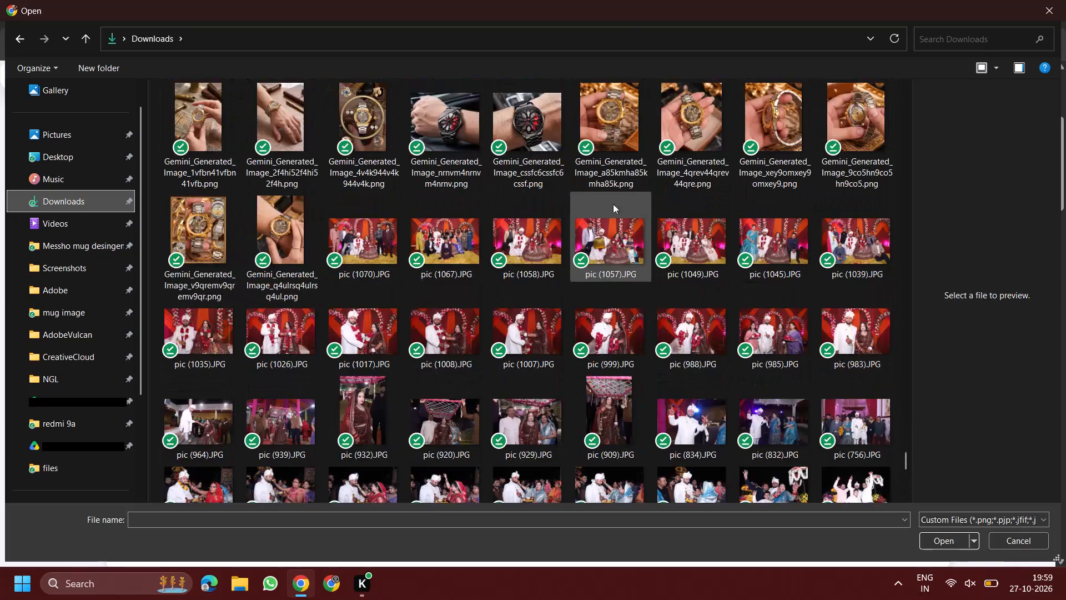
left_click(770, 122)
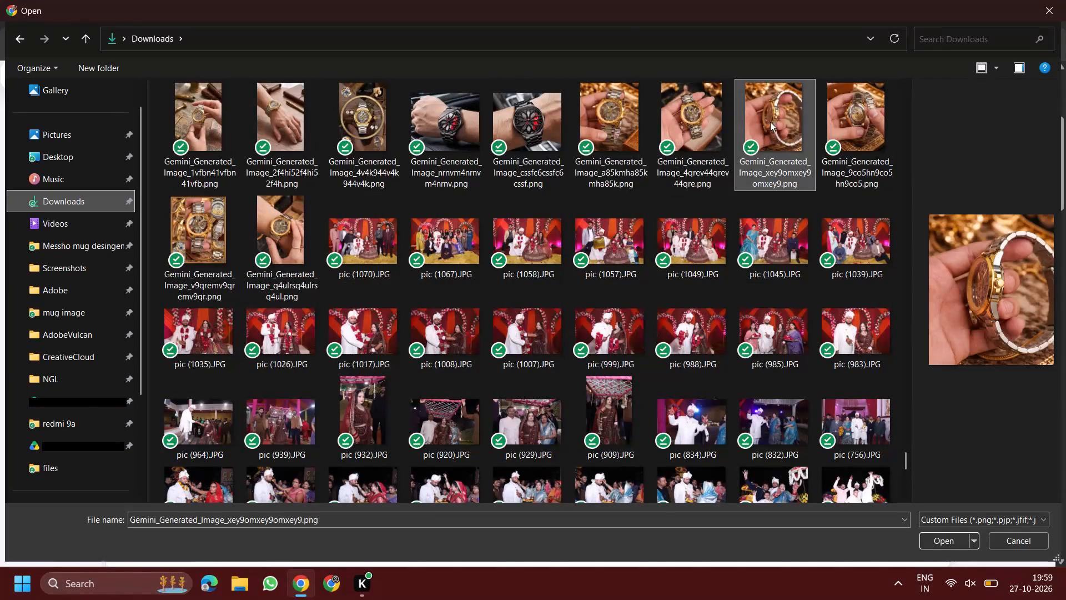
left_click(183, 248, "shift")
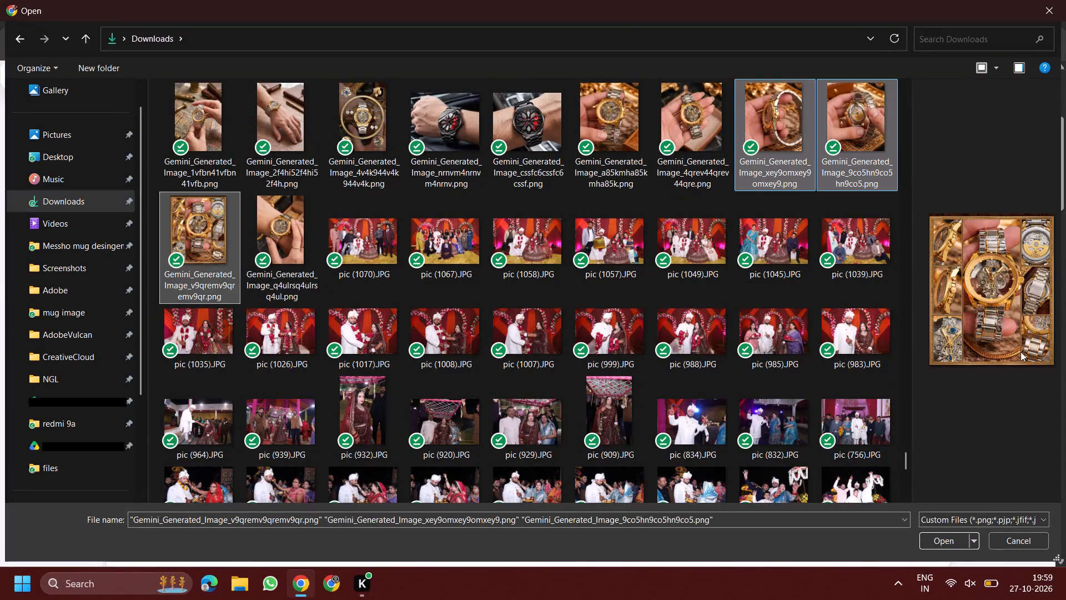
left_click(944, 543)
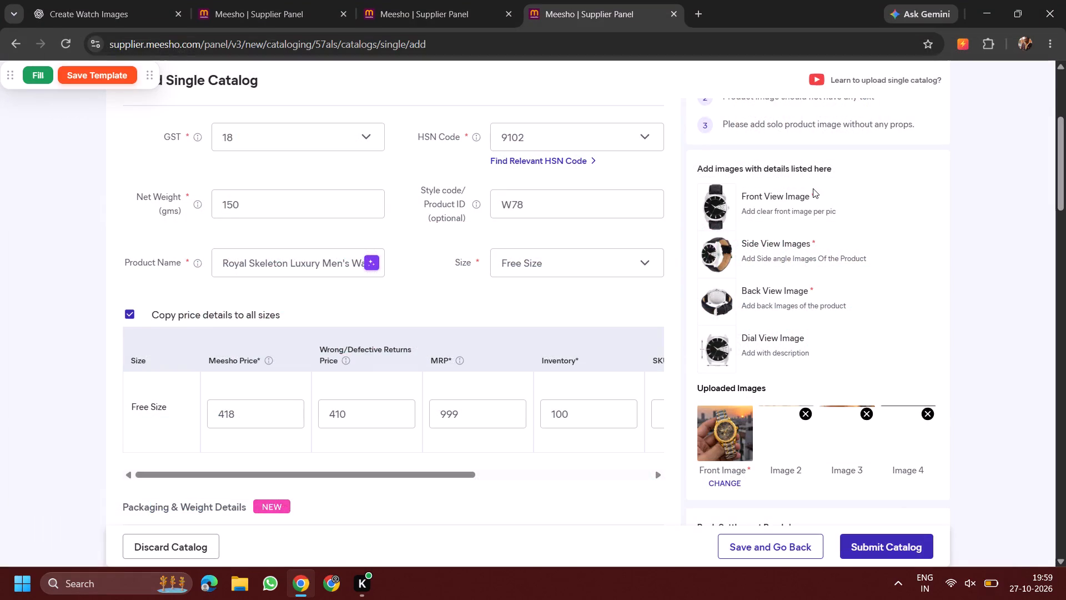
Set the packaging unit to cm.
scroll(813, 188, "down", 4)
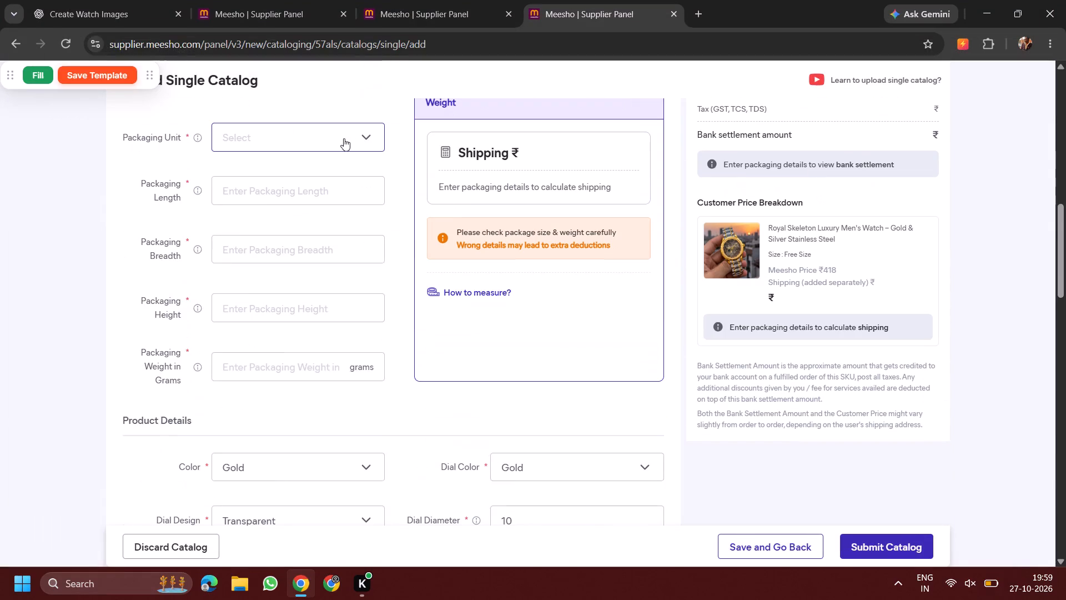
left_click(344, 138)
left_click(312, 199)
Enter packaging length 10.5 cm, breadth 1.5 cm, height 1.5 cm and packaging weight 150 grams.
left_click(312, 199)
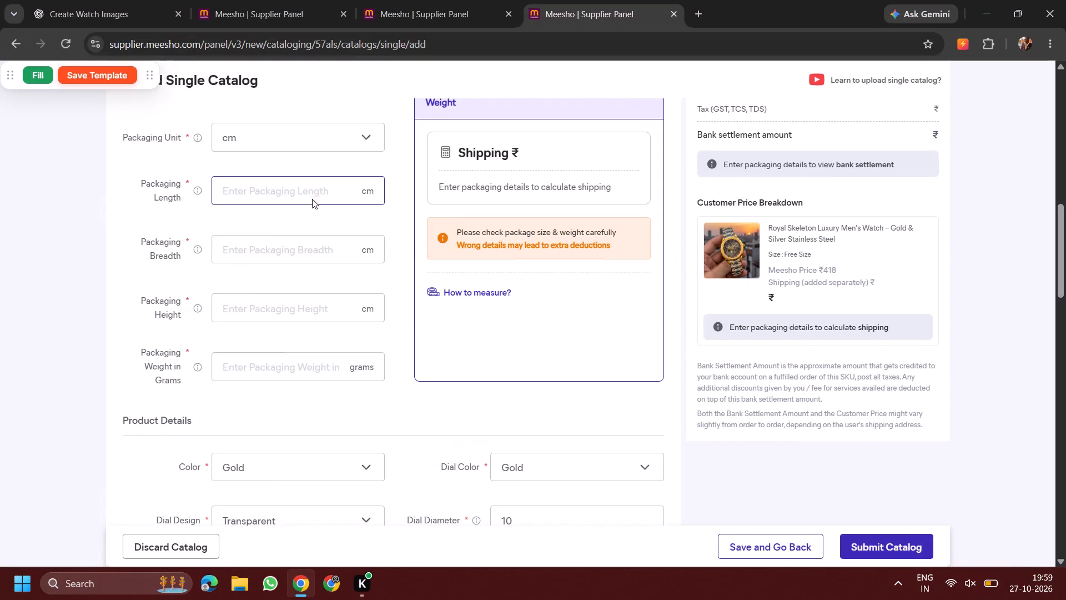
left_click(312, 199)
left_click(314, 226)
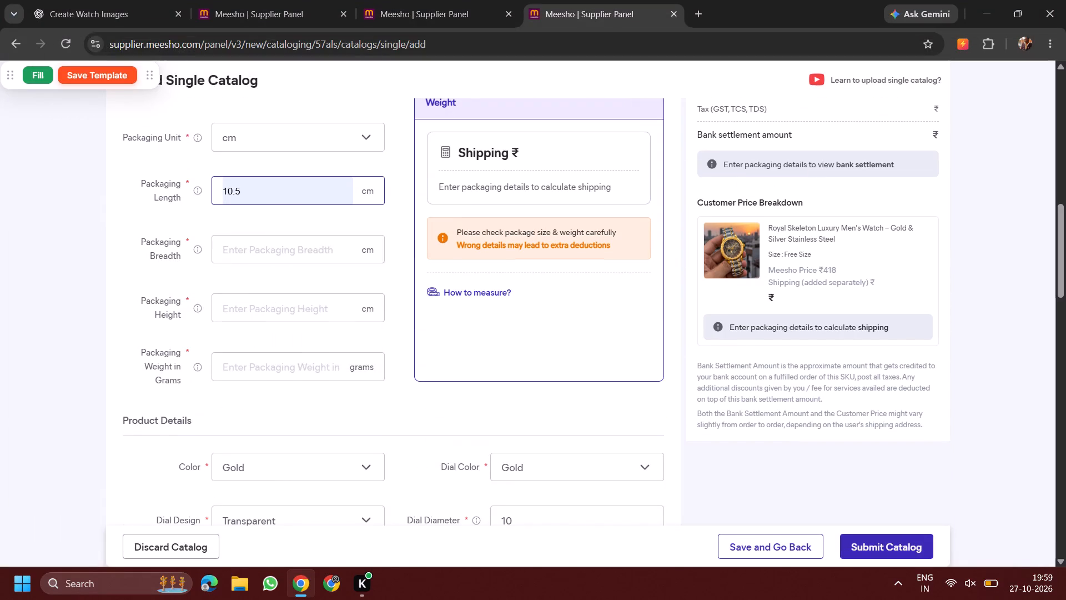
left_click(298, 243)
left_click(313, 278)
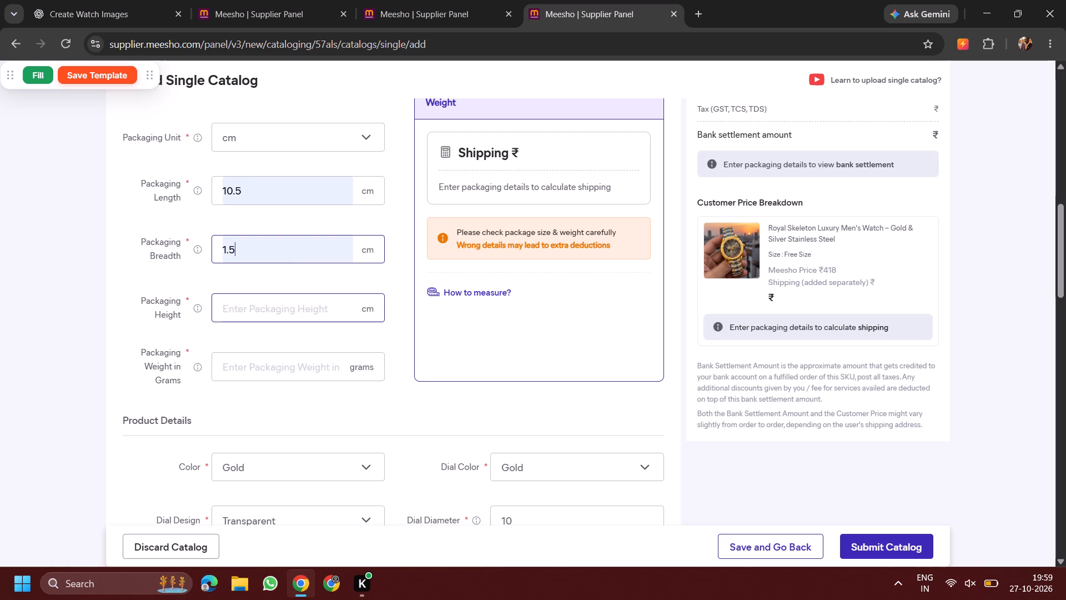
left_click(286, 298)
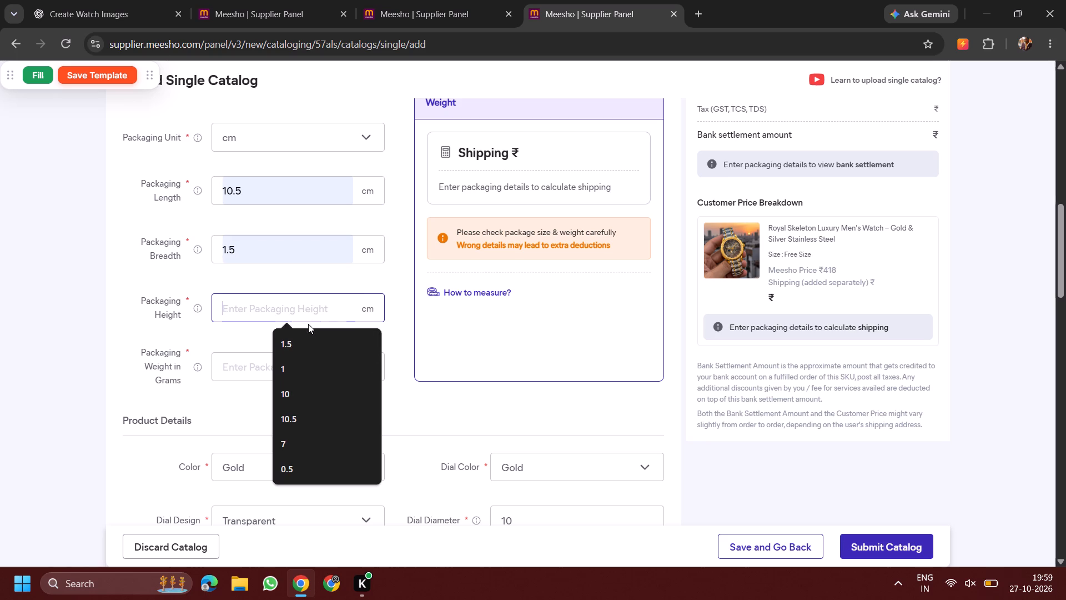
left_click(309, 338)
left_click(288, 357)
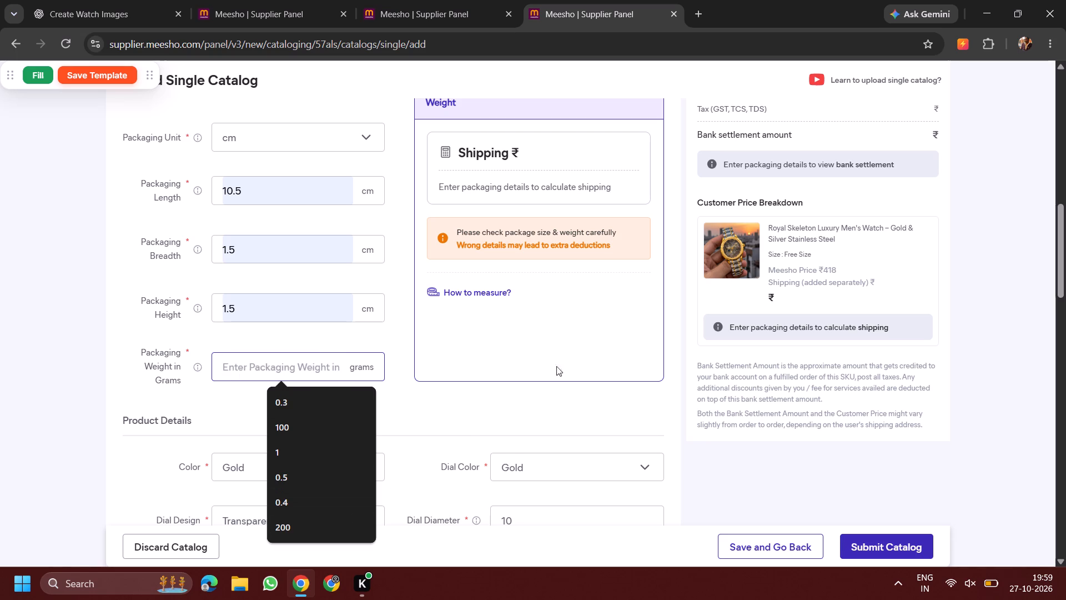
type("150")
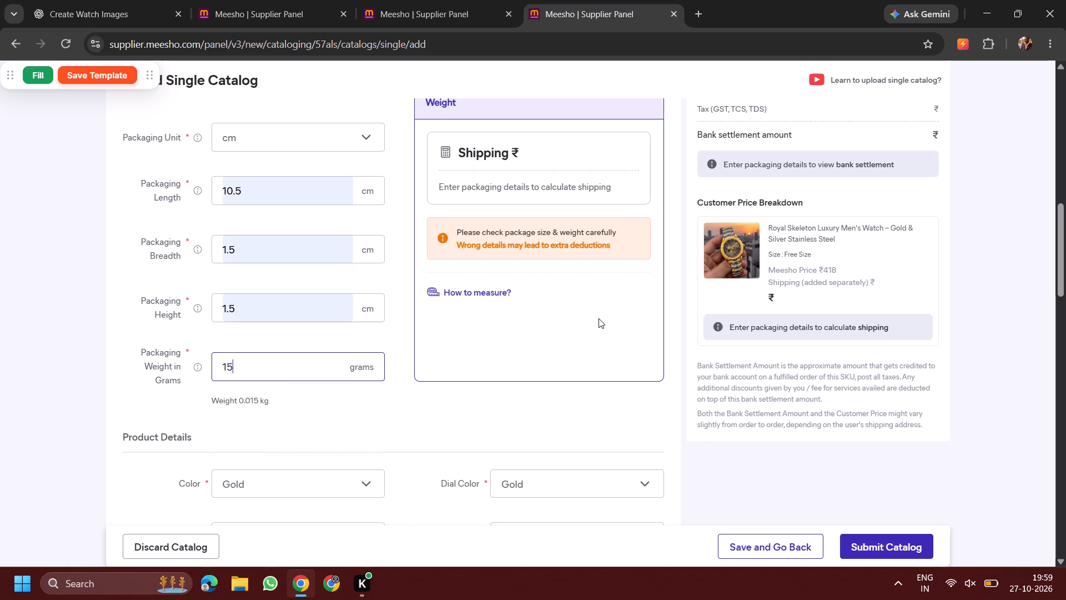
left_click(982, 379)
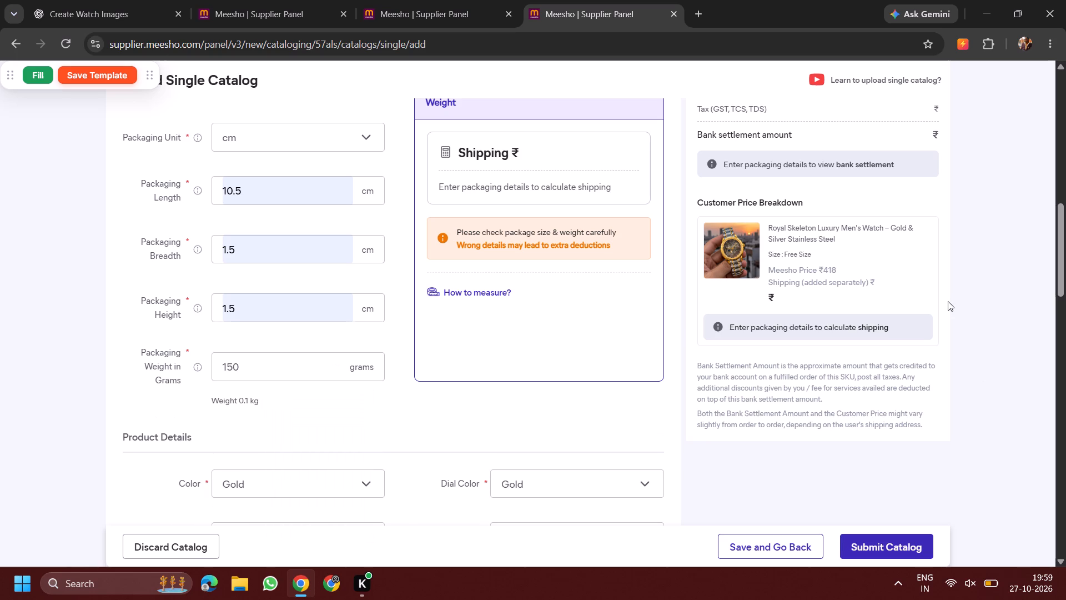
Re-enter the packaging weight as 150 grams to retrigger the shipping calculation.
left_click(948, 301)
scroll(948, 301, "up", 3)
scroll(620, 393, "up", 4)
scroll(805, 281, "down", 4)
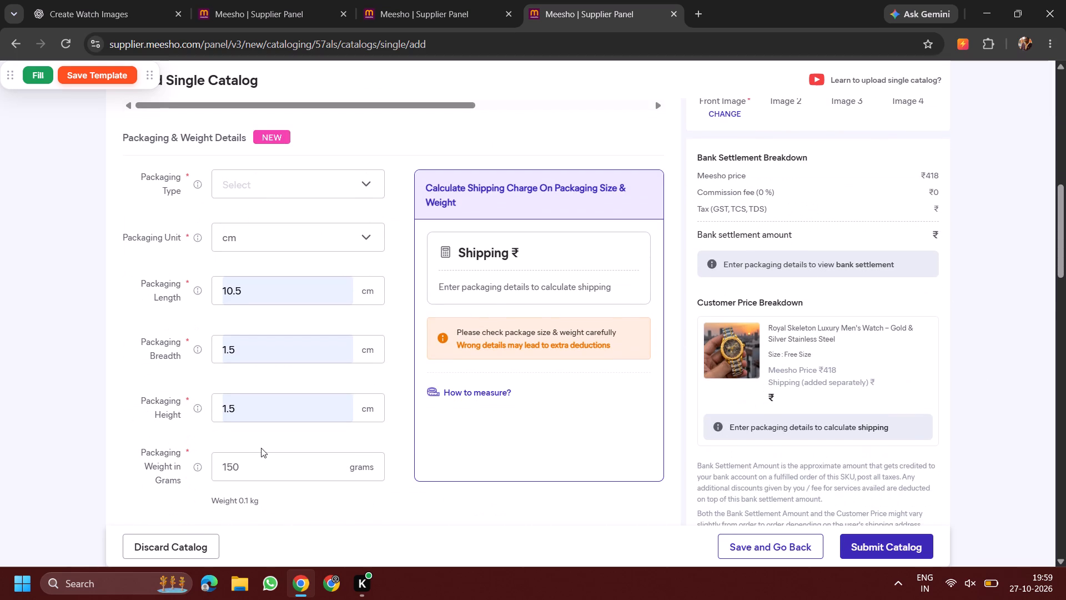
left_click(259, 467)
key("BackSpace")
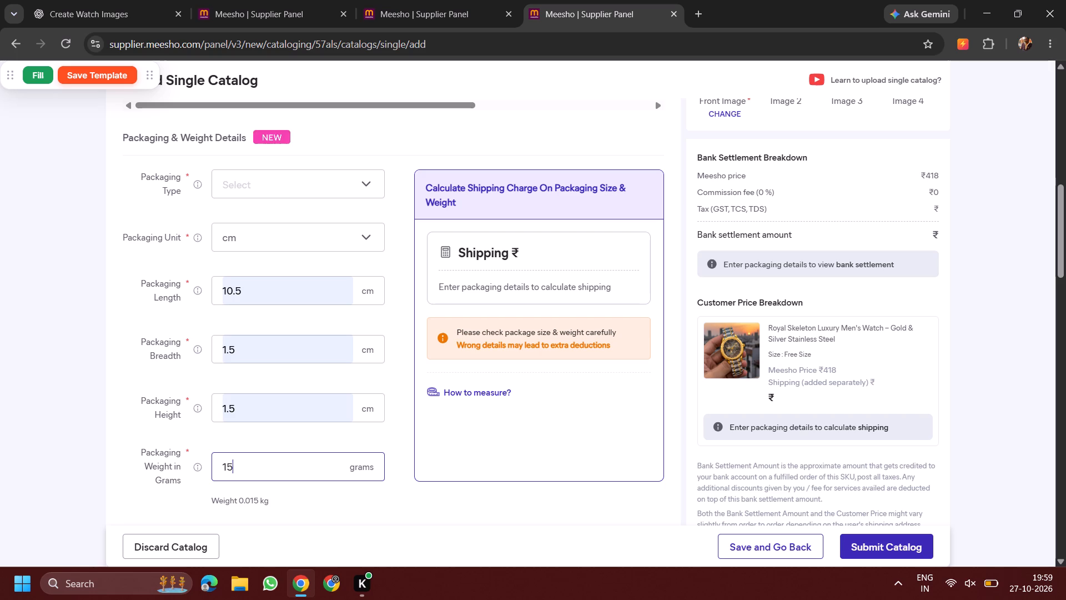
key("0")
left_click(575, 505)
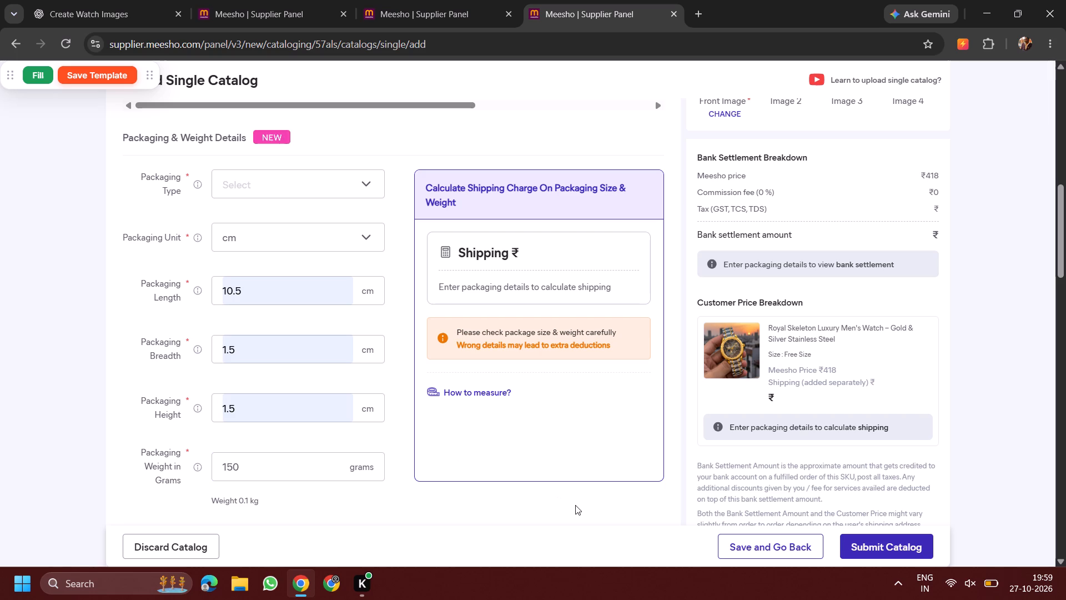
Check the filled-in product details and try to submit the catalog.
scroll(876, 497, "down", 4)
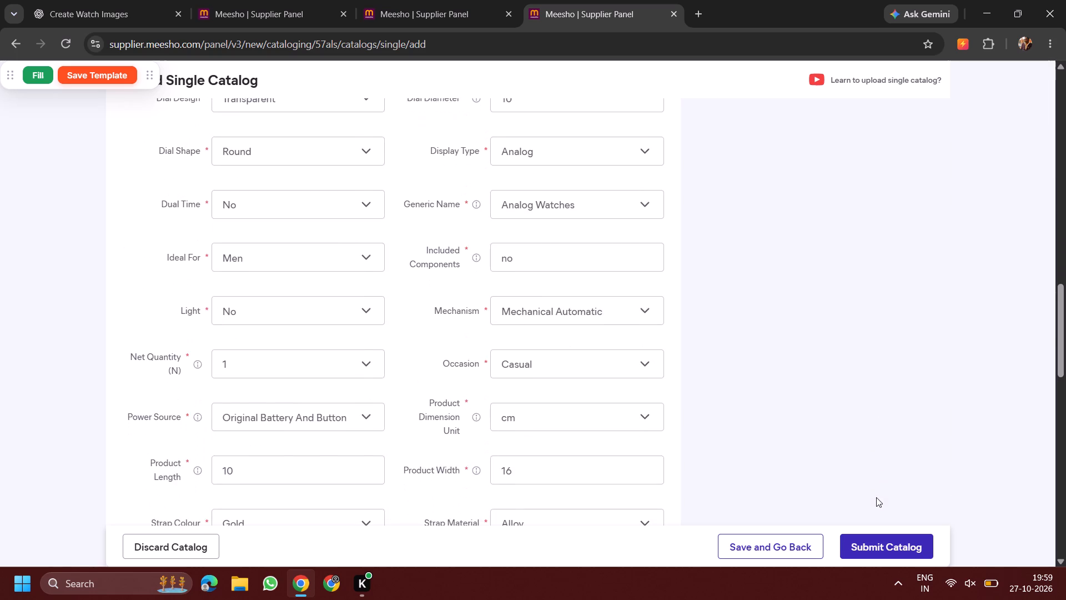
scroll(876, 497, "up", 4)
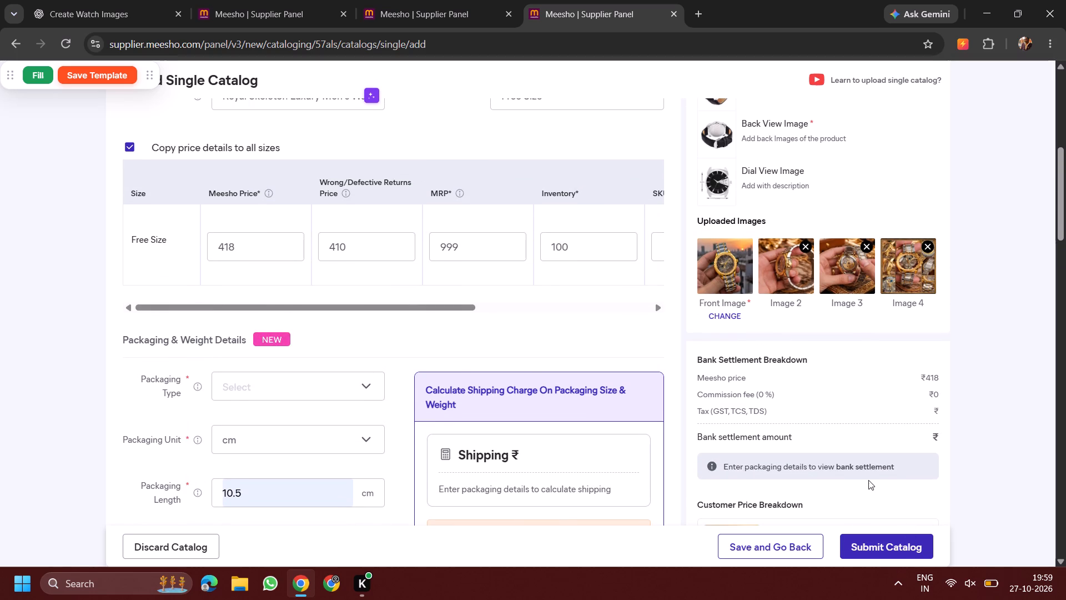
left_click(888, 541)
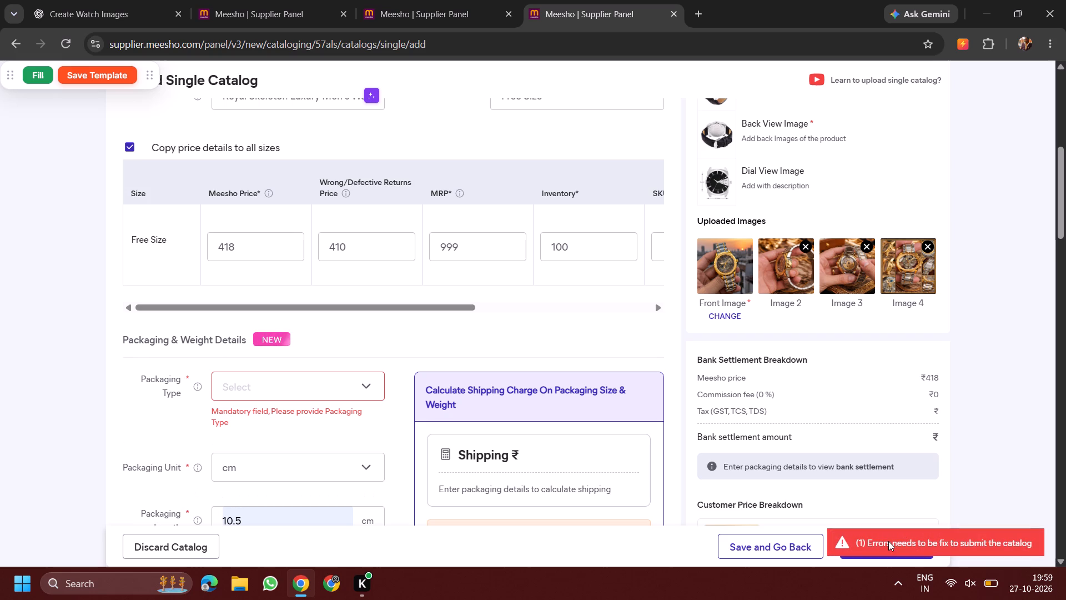
Set the packaging type to Box Packaging in the packaging and weight details.
scroll(831, 406, "down", 1)
left_click(283, 291)
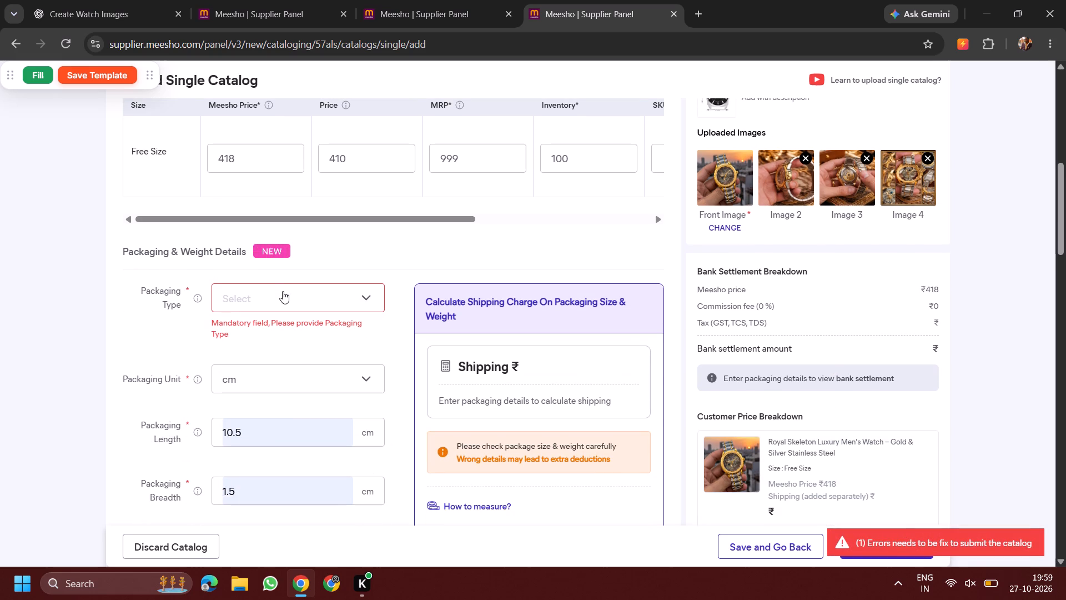
left_click(246, 383)
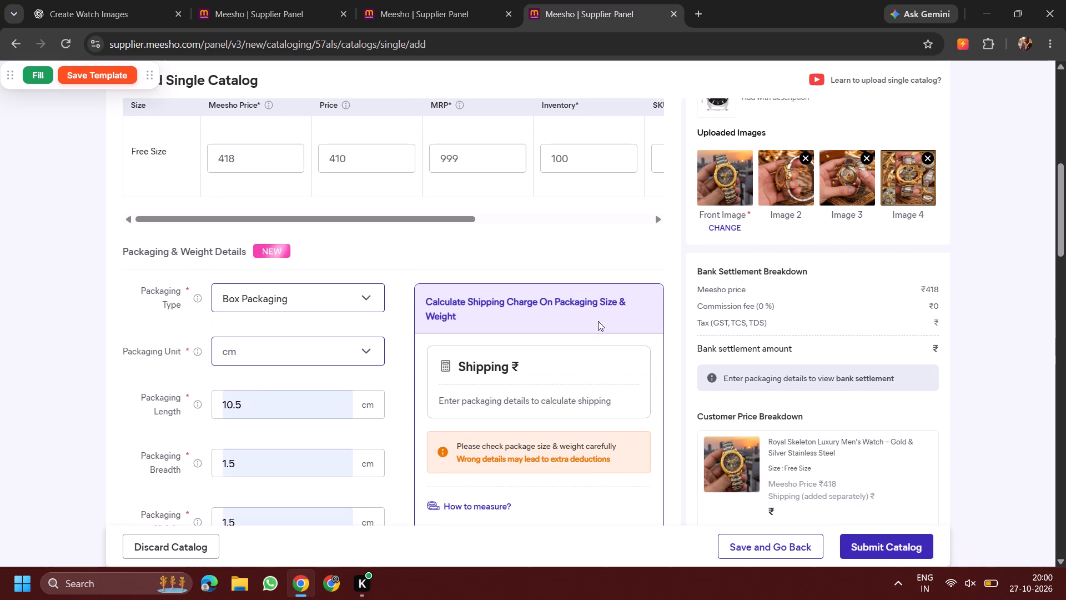
left_click(858, 397)
Submit the completed watch catalog for quality check and proceed with the submission.
scroll(858, 397, "down", 1)
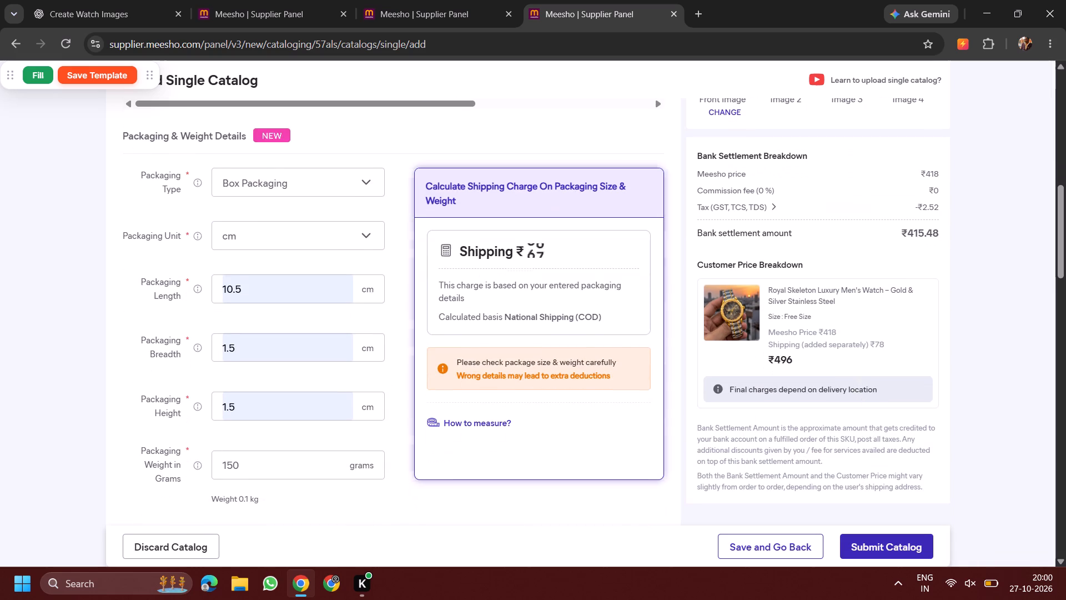
scroll(858, 397, "down", 1)
left_click(887, 553)
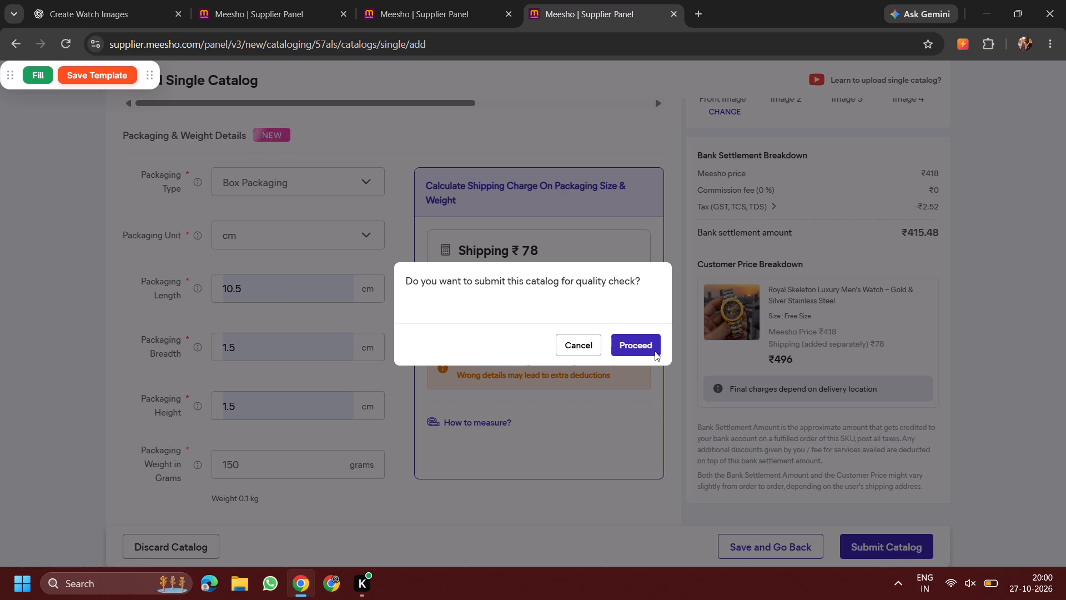
left_click(647, 338)
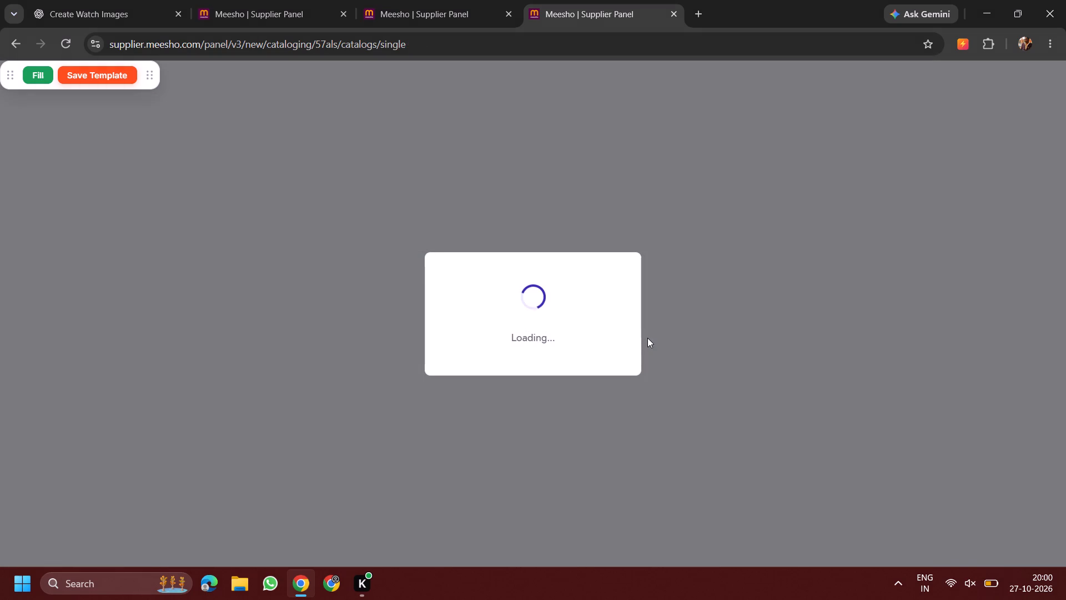
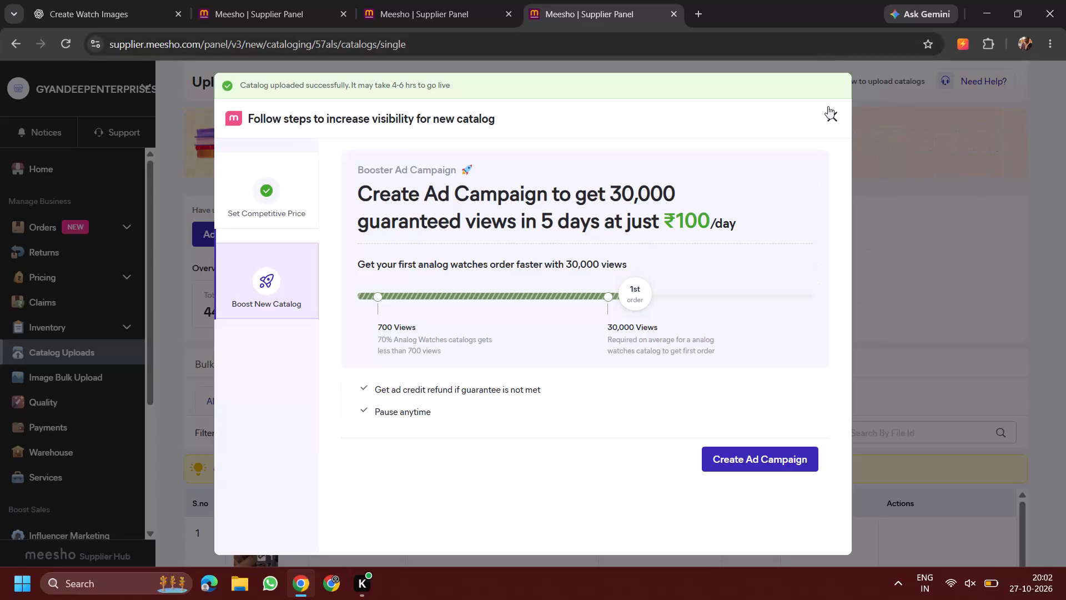
Review the error on the watch catalog created 27 Oct '26 at 07:53 PM and open that catalog for editing.
left_click(832, 118)
scroll(586, 303, "down", 2)
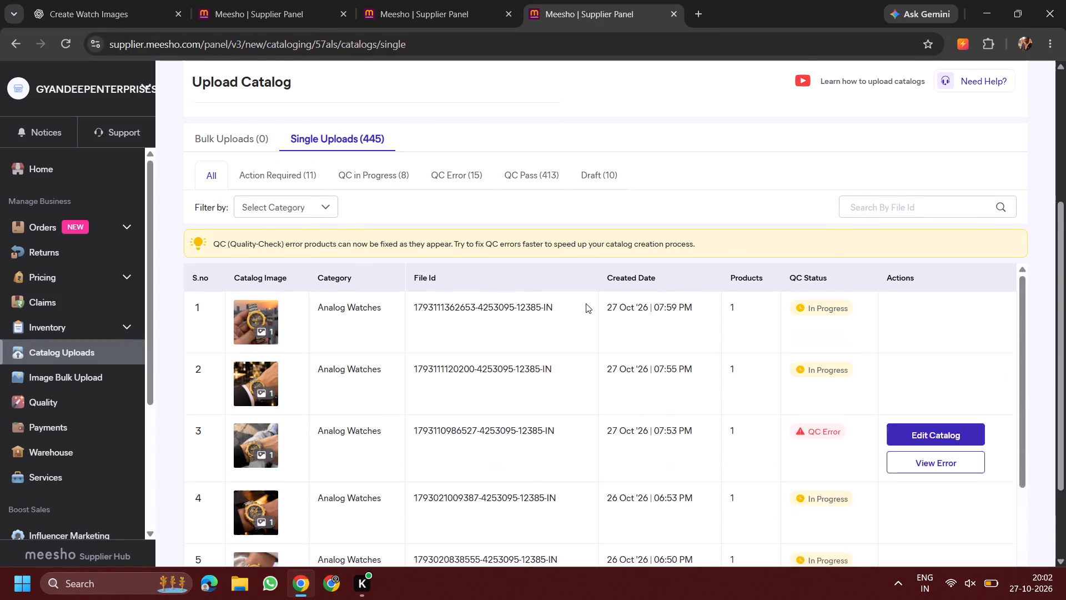
scroll(586, 303, "down", 2)
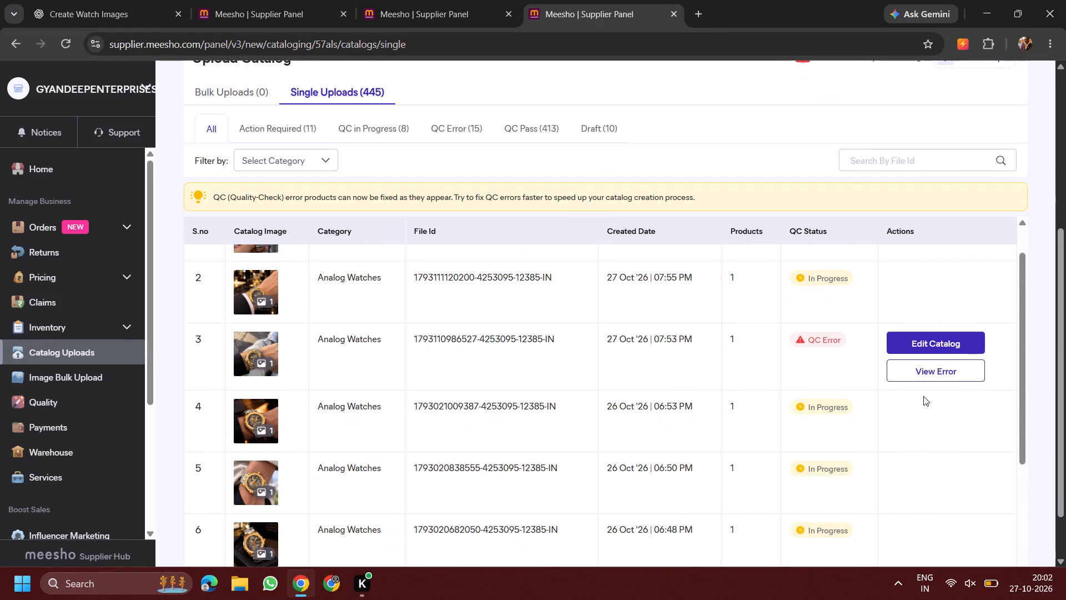
left_click(939, 379)
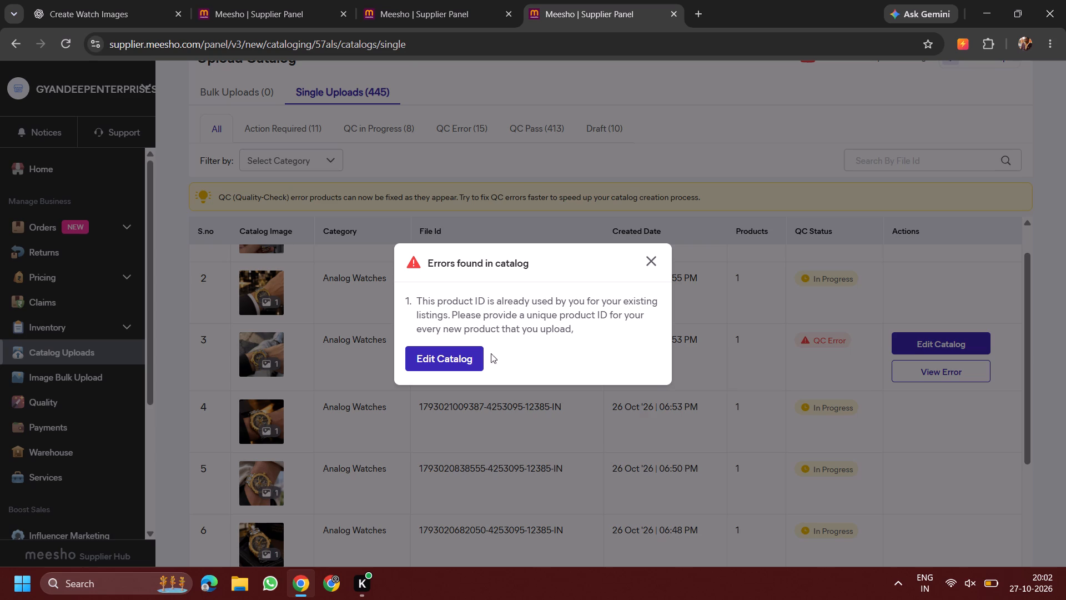
left_click(446, 352)
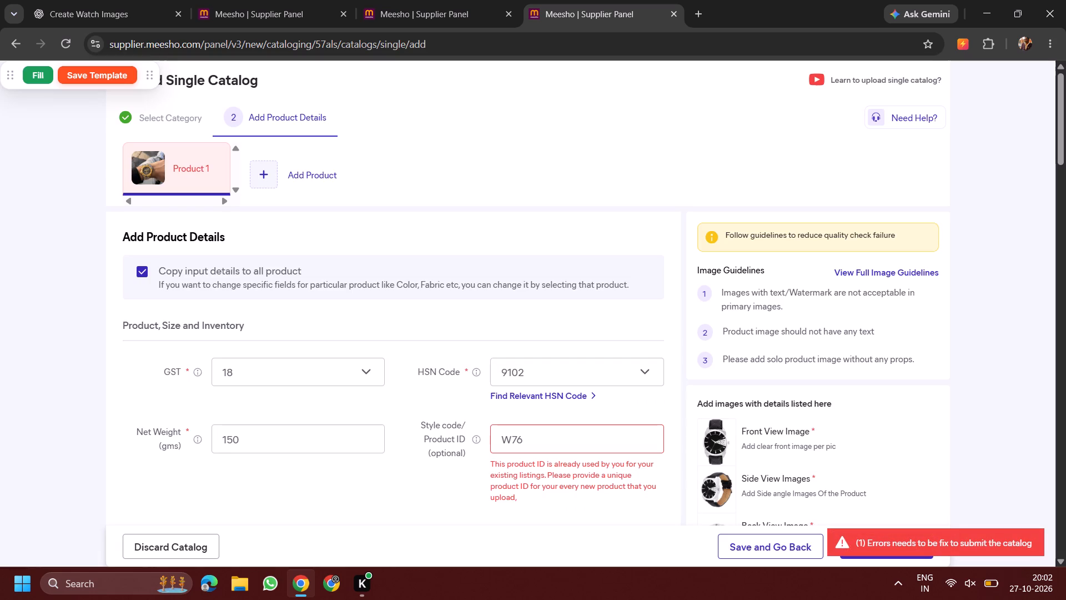
Set the style code/product ID to W79, resubmit the catalog, and dismiss the ad campaign offer.
left_click(556, 441)
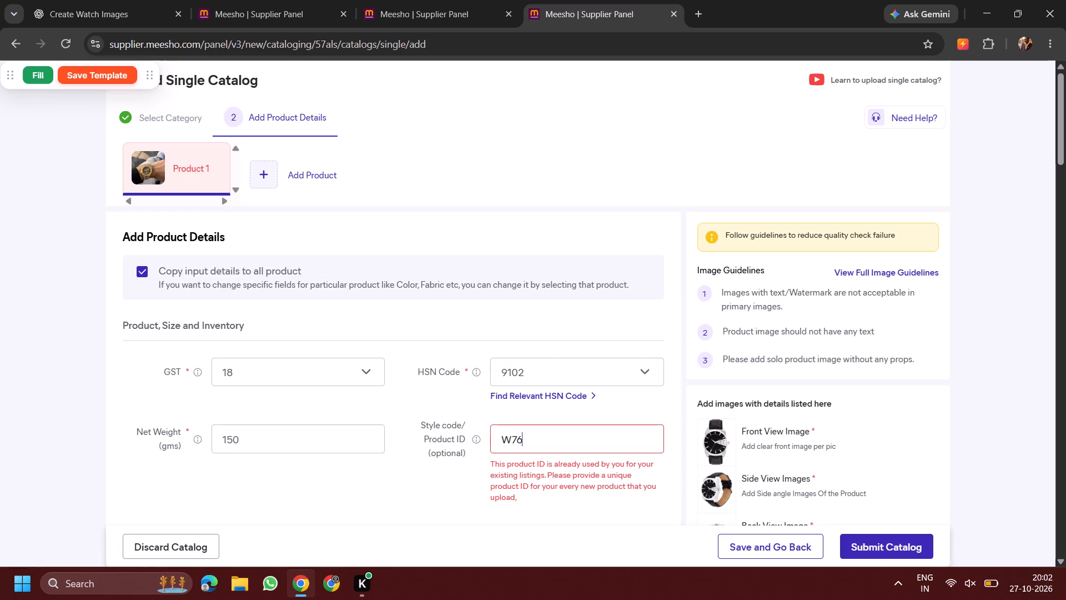
key("BackSpace")
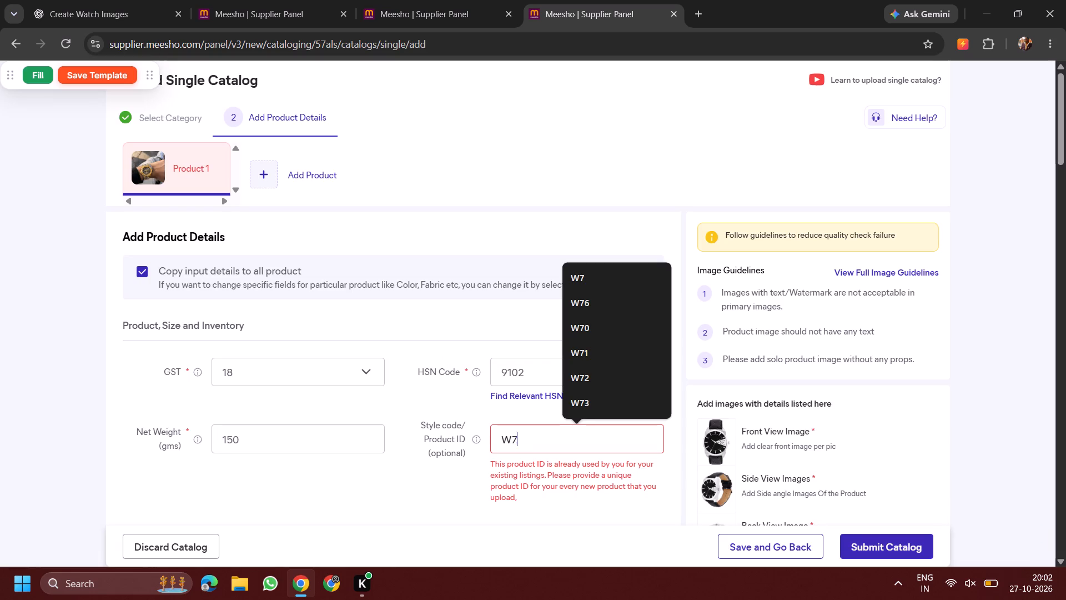
key("9")
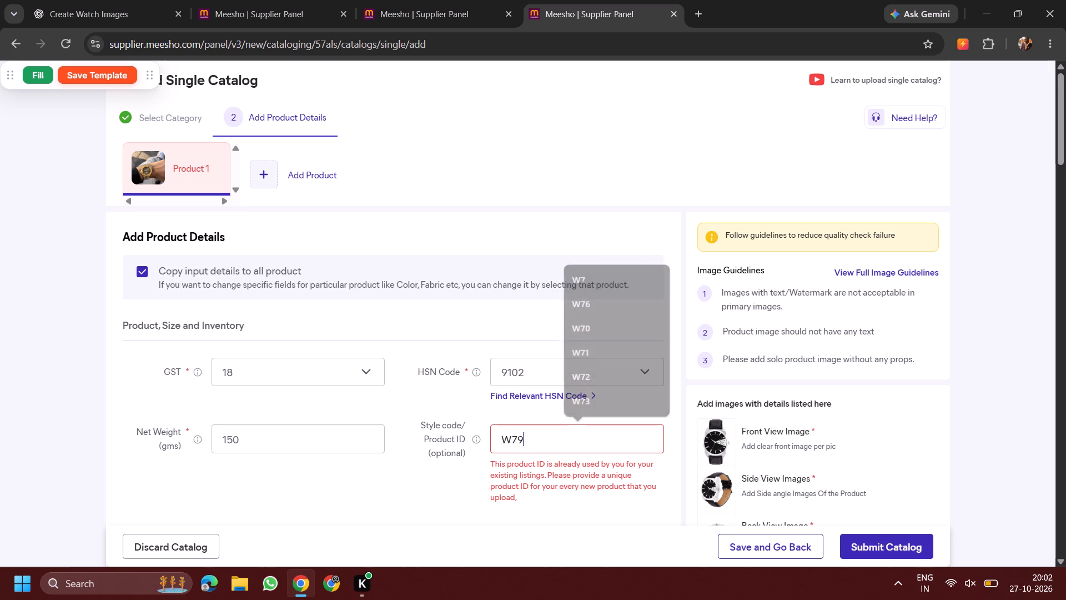
left_click(908, 535)
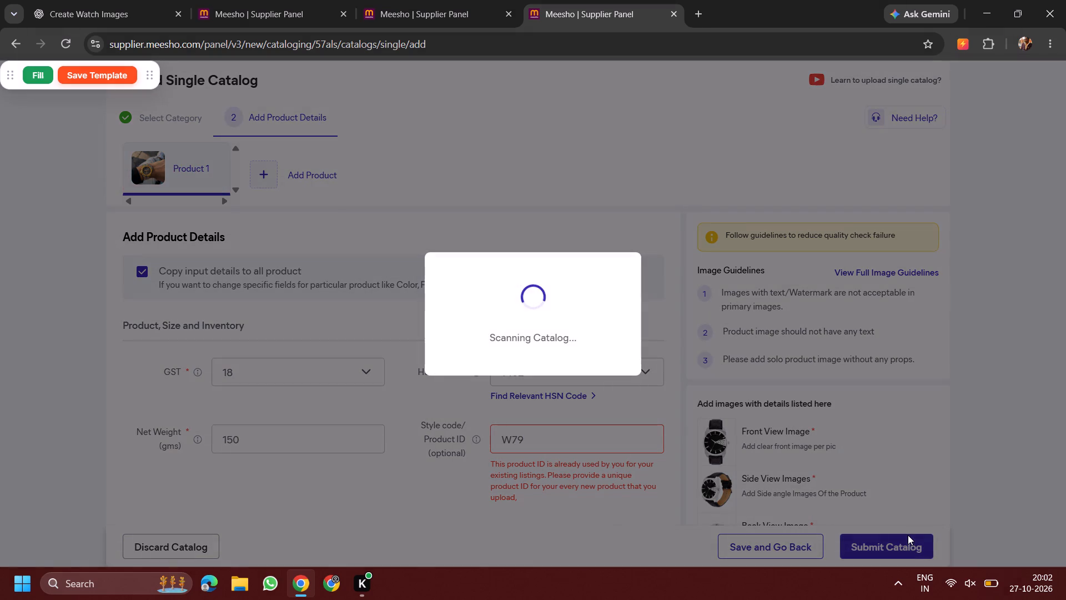
left_click(636, 353)
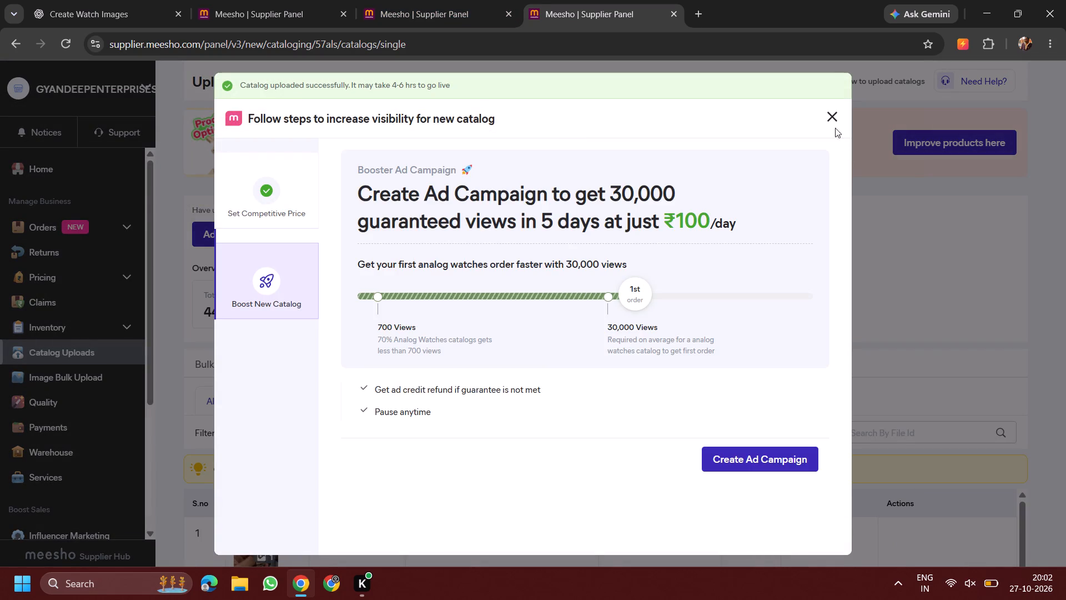
left_click(831, 109)
Check the upload list and start a new single catalog in the Analog Watches category under Men Fashion.
scroll(750, 194, "down", 3)
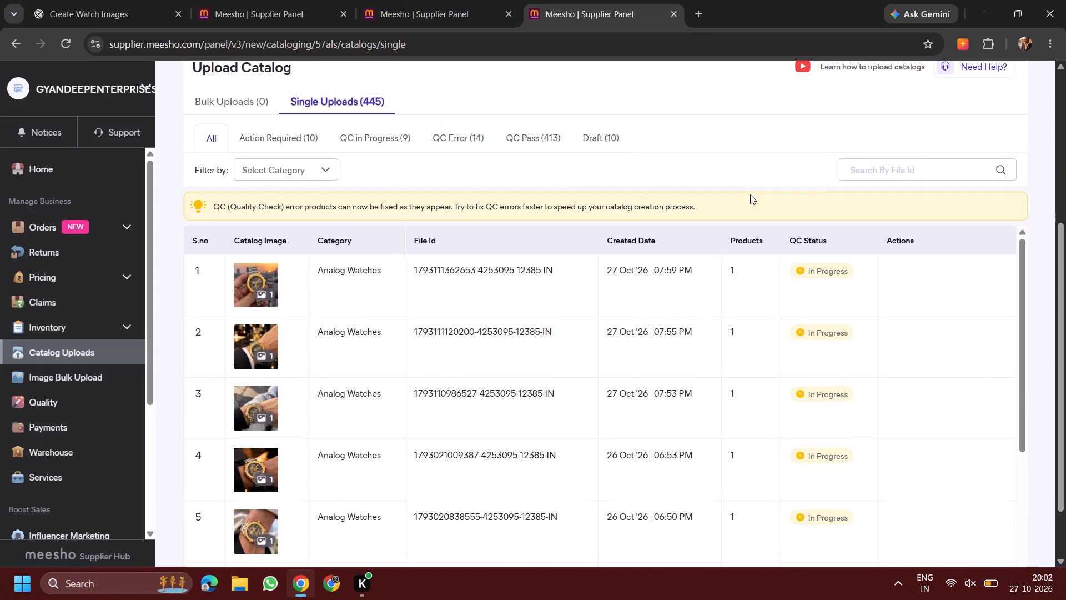
scroll(356, 332, "down", 1)
scroll(356, 332, "up", 1)
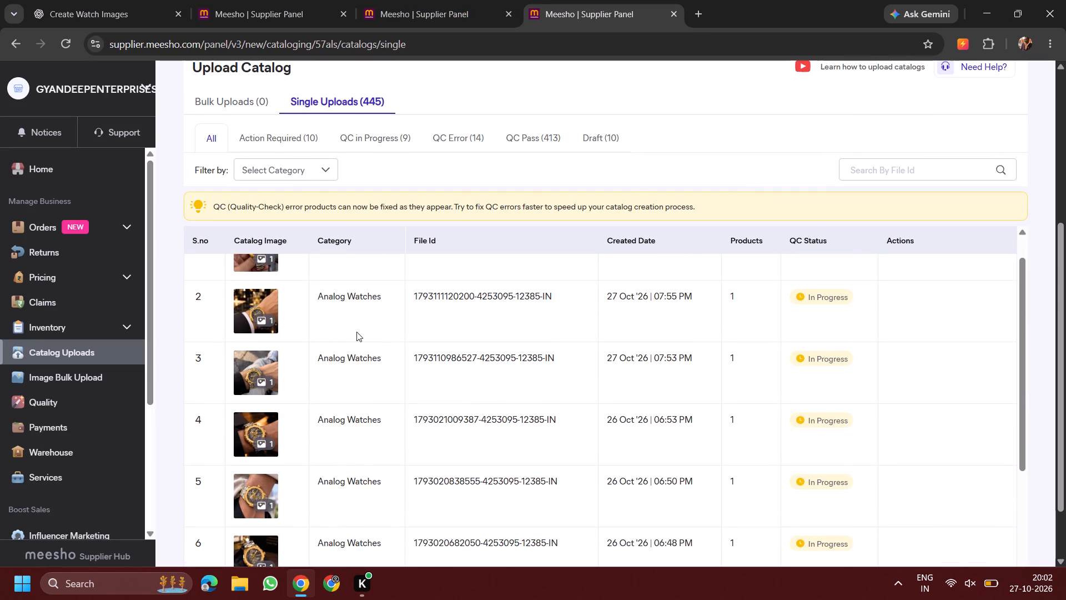
scroll(356, 332, "up", 3)
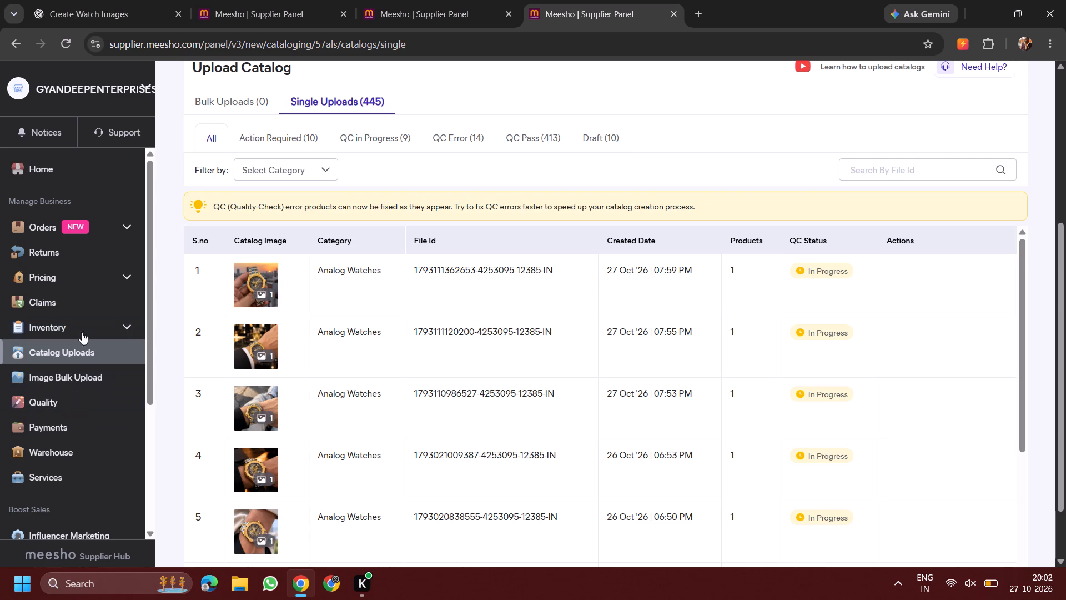
left_click(101, 349)
scroll(329, 122, "up", 1)
scroll(366, 173, "up", 1)
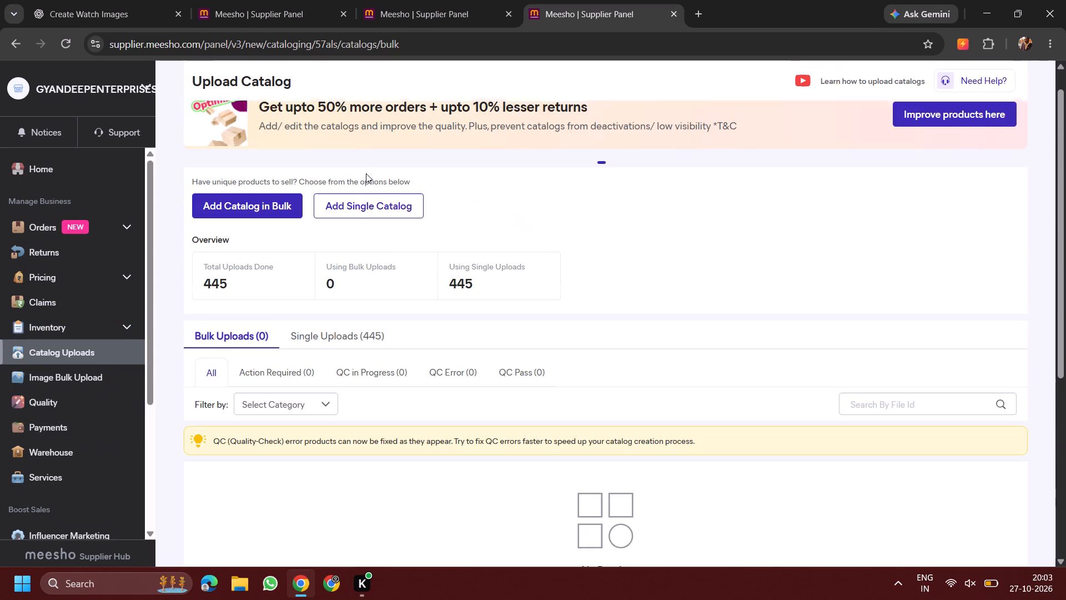
scroll(366, 173, "up", 1)
left_click(359, 236)
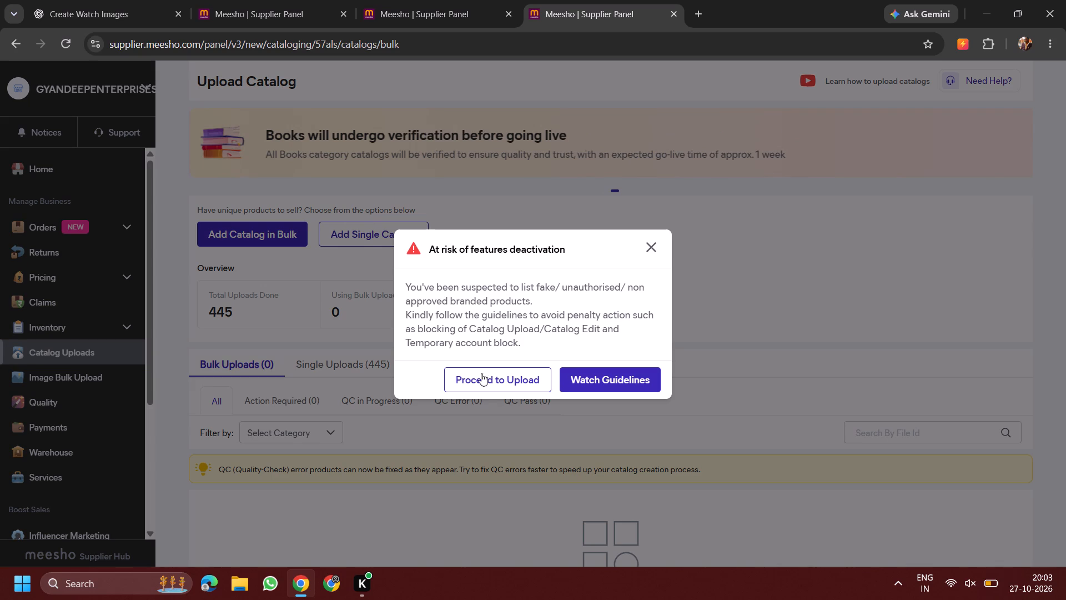
left_click(496, 394)
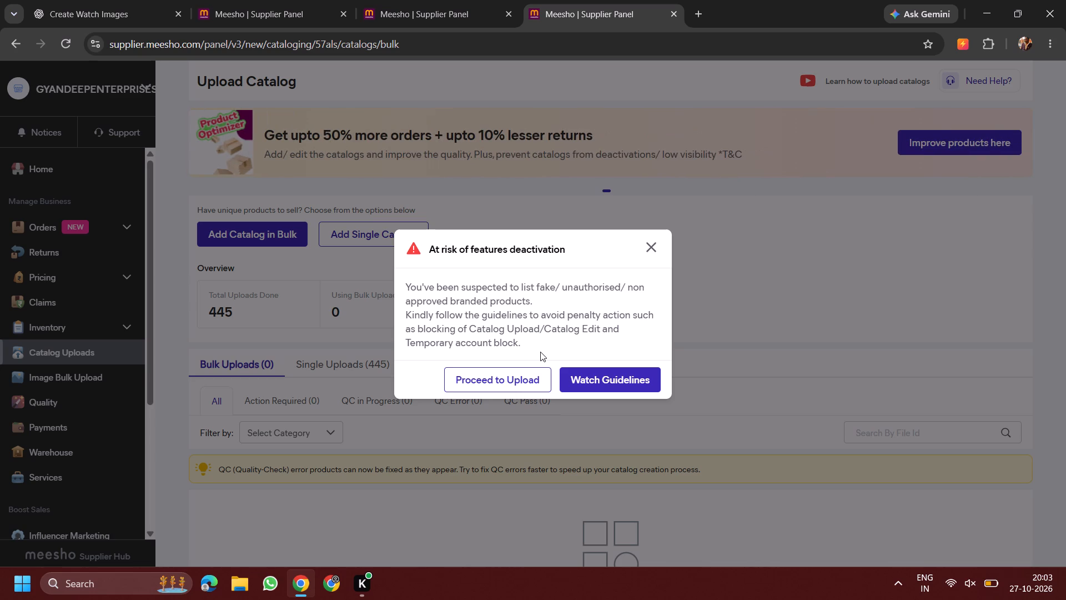
left_click(509, 372)
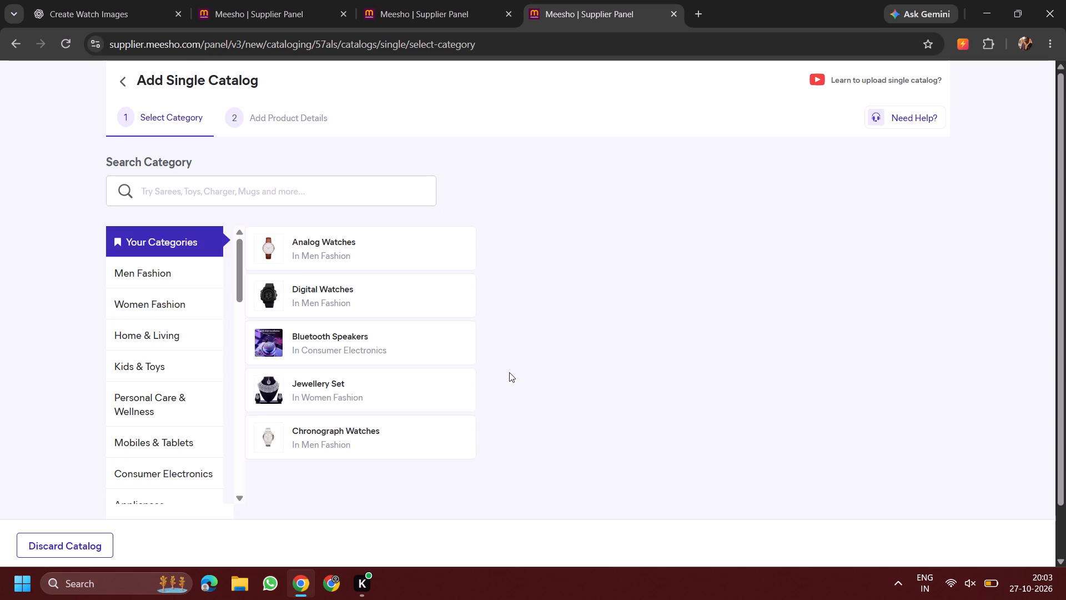
left_click(404, 253)
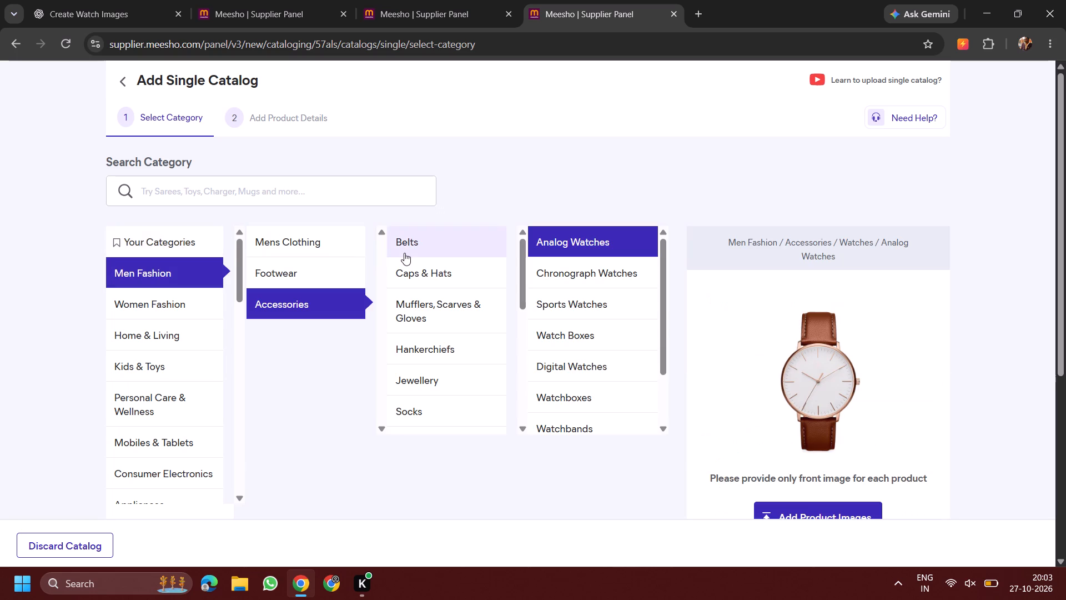
Upload Screenshot 2026-10-27 195000.png from the Screenshots folder as the front product image and continue to the product details.
scroll(816, 383, "down", 1)
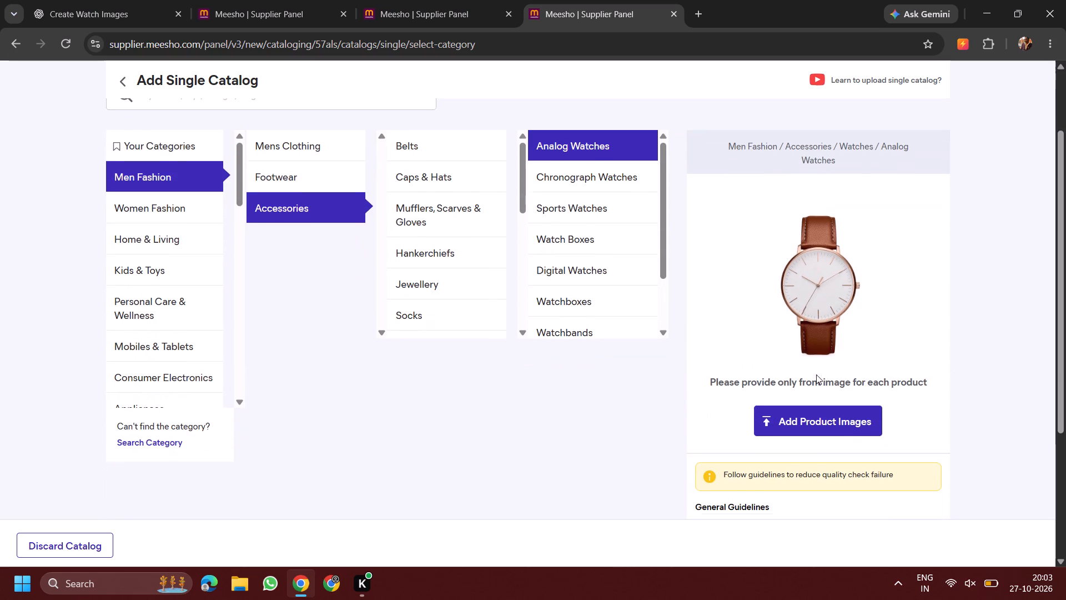
left_click(798, 428)
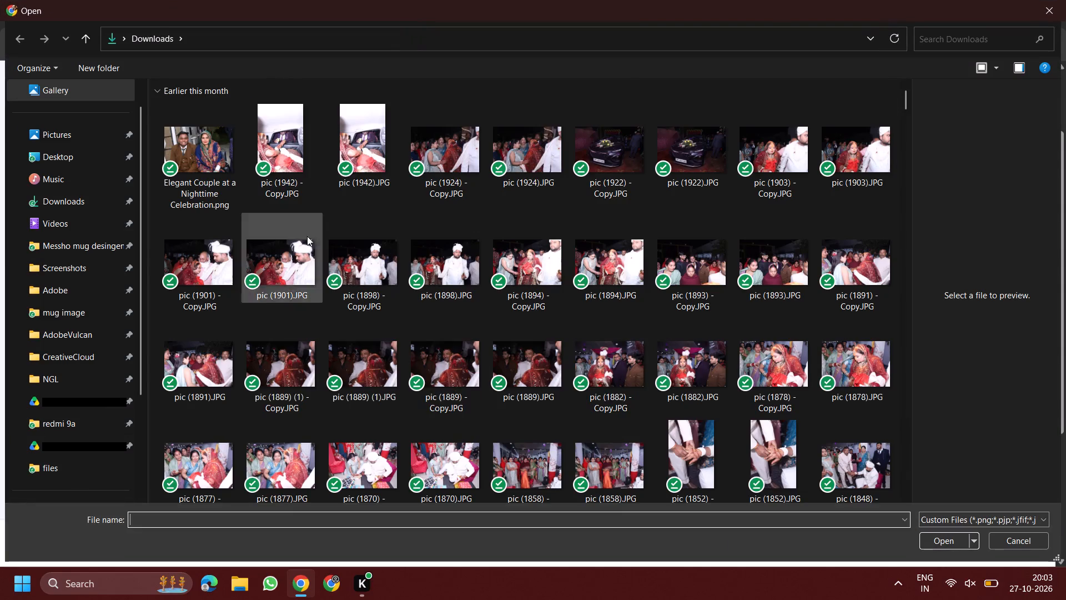
scroll(441, 376, "down", 20)
scroll(441, 376, "down", 1)
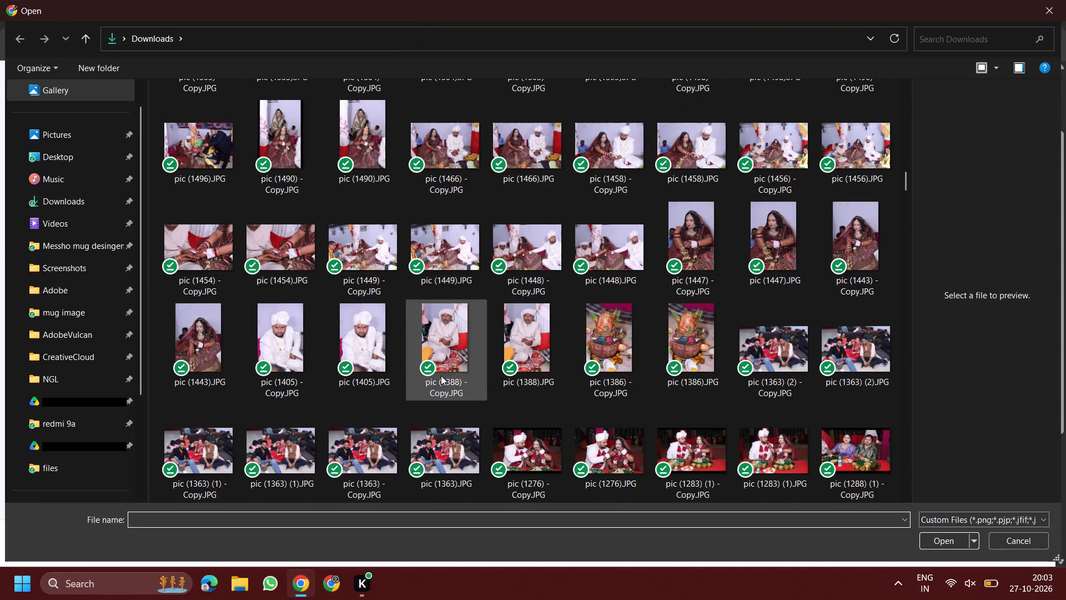
scroll(441, 376, "down", 15)
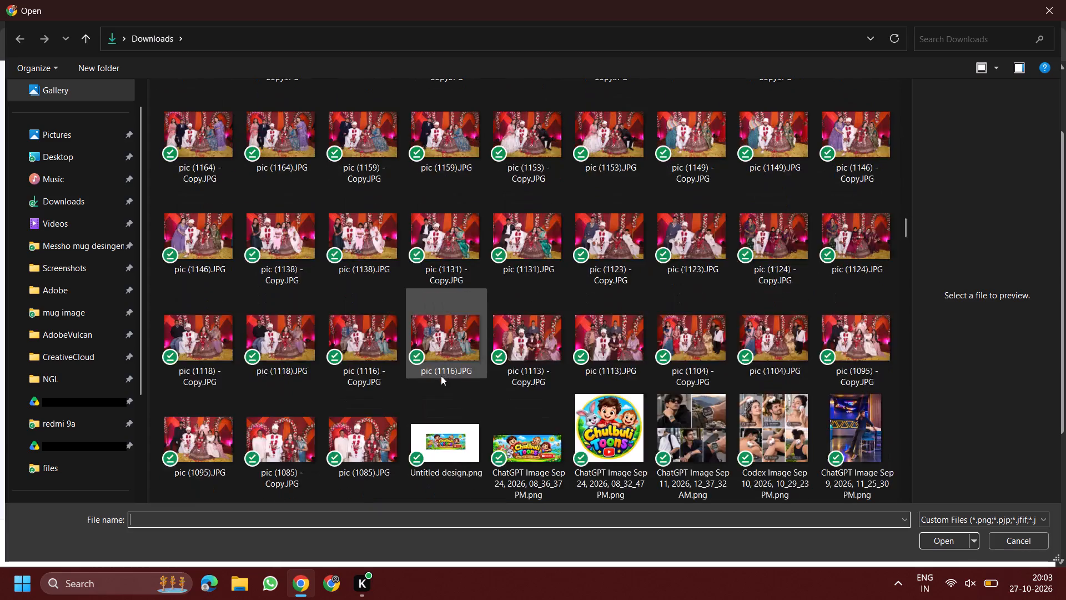
scroll(441, 376, "down", 20)
scroll(441, 376, "down", 8)
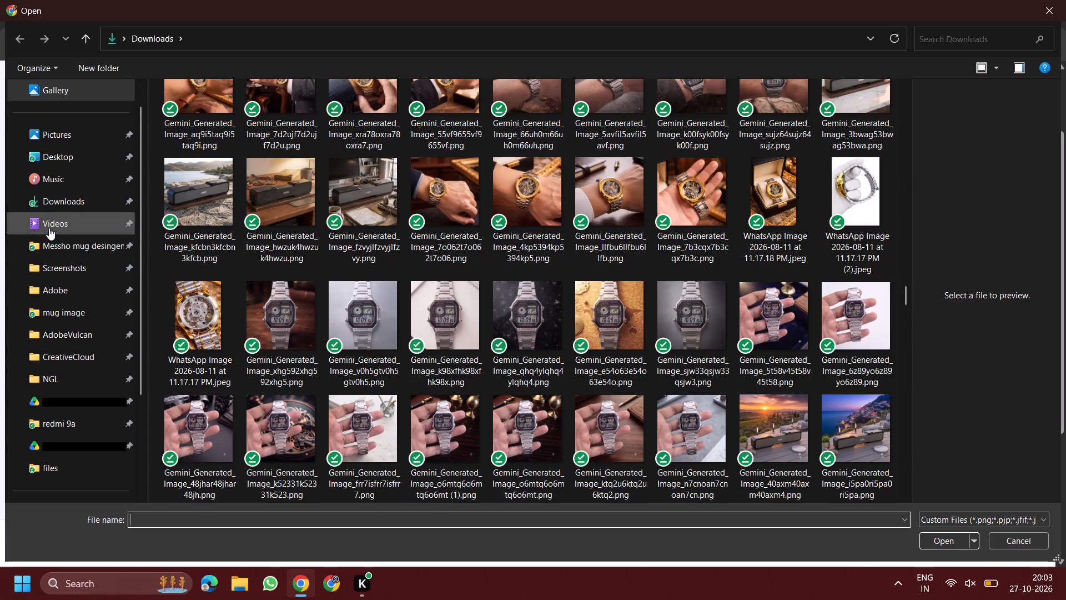
left_click(46, 257)
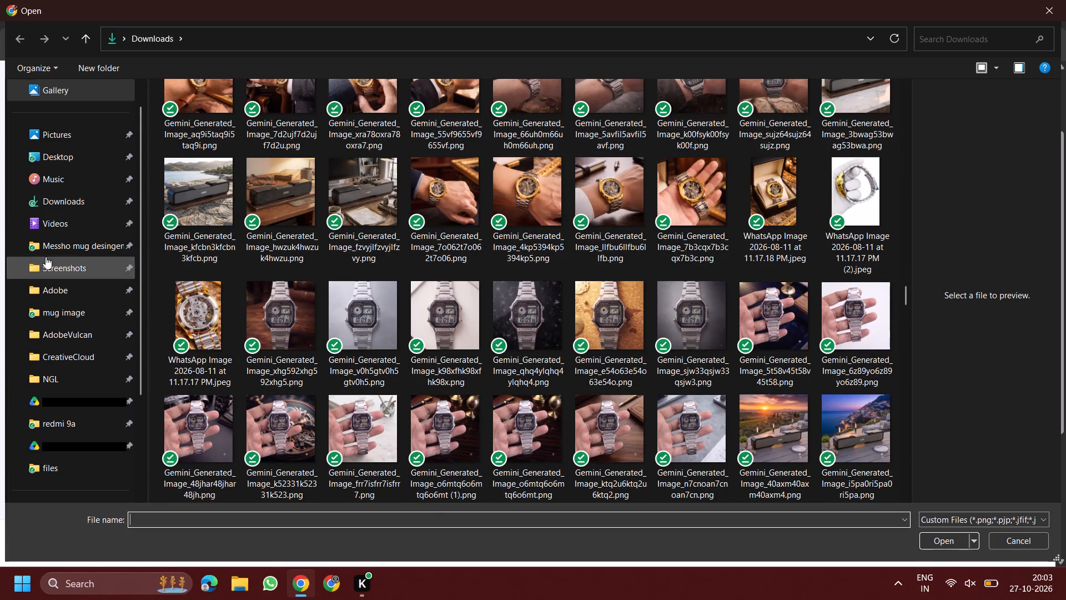
scroll(519, 318, "down", 6)
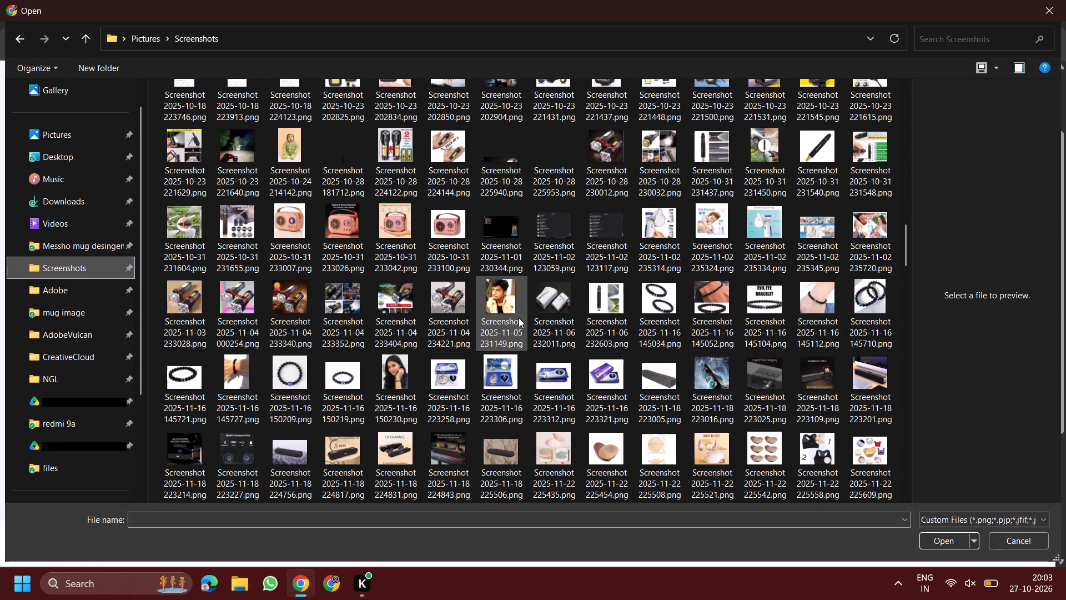
scroll(519, 318, "down", 2)
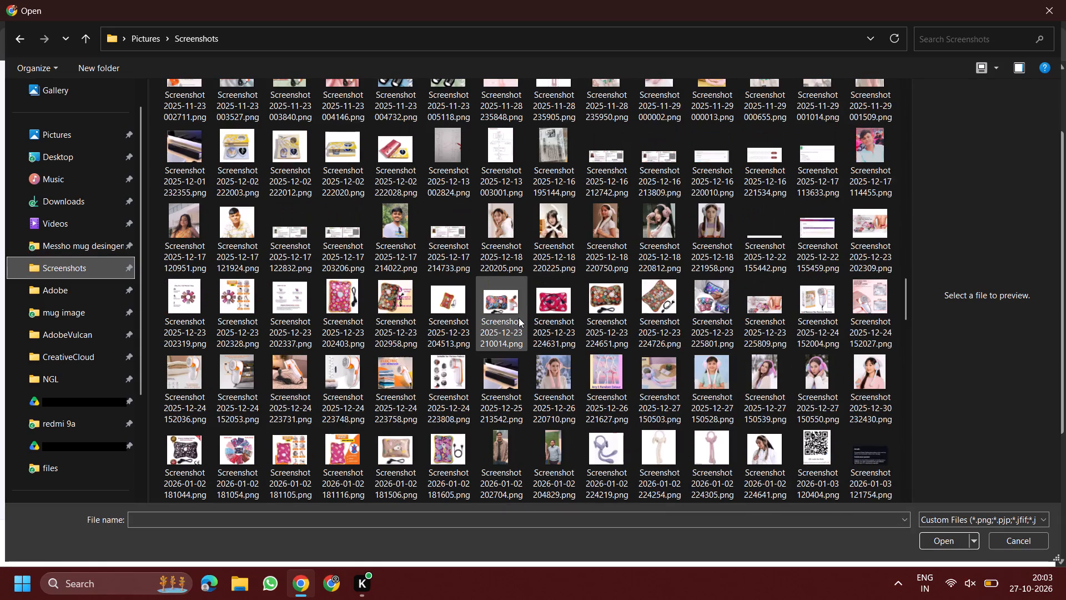
scroll(519, 318, "down", 10)
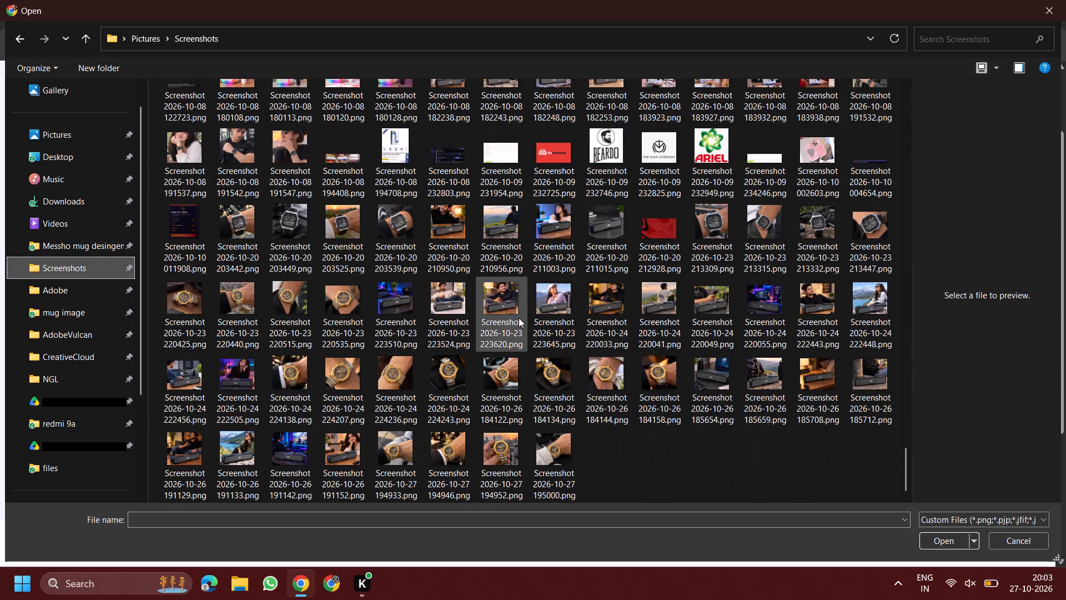
scroll(519, 318, "down", 2)
double_click(554, 466)
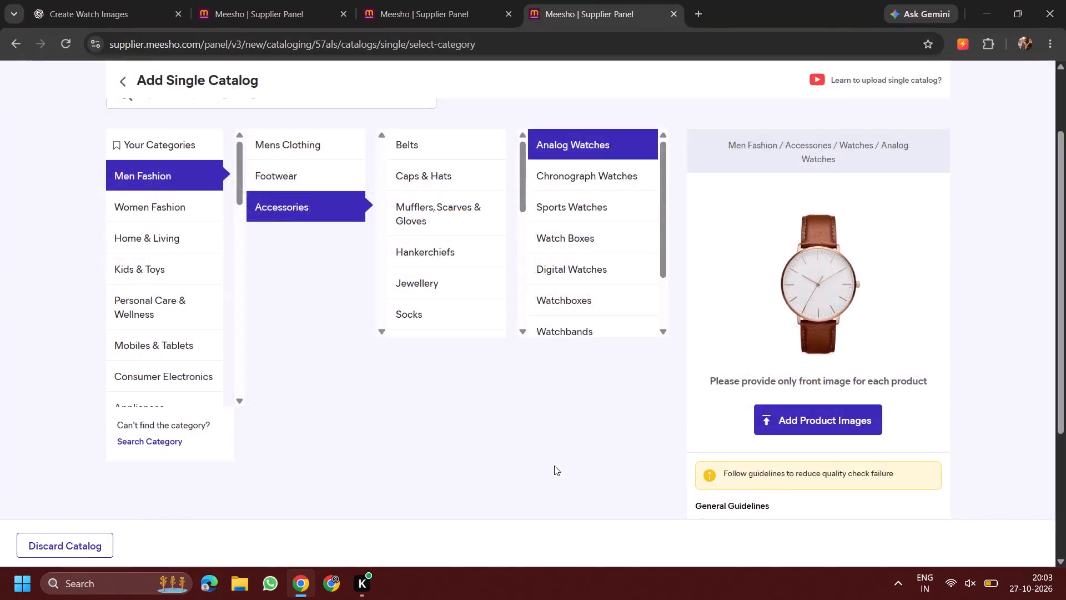
left_click(724, 486)
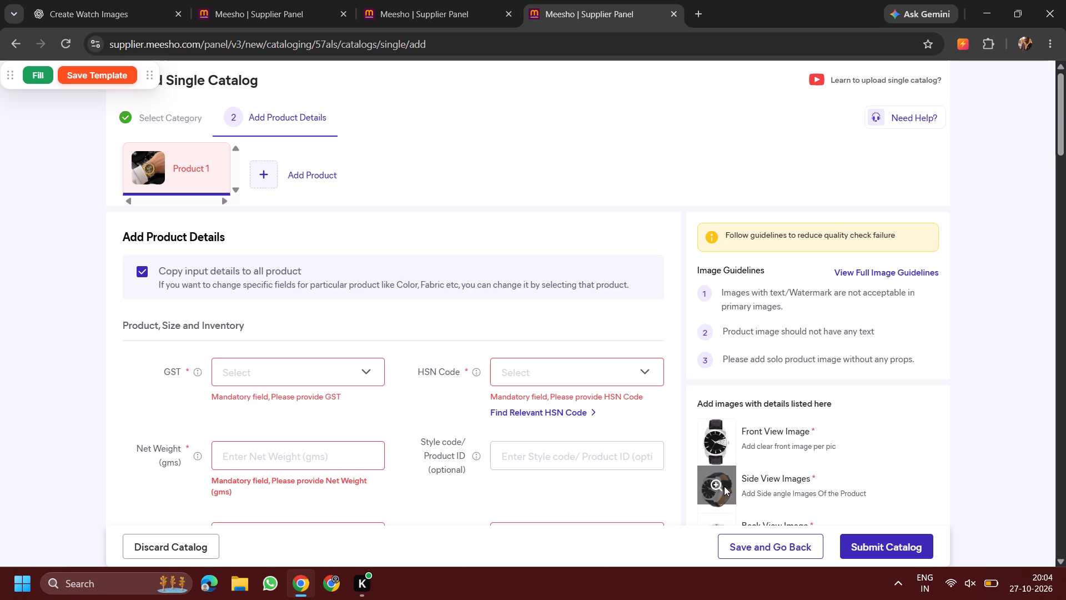
Fill the product details from the saved "Gyandeep gold watch" template, waiting for the page to respond.
scroll(338, 288, "down", 3)
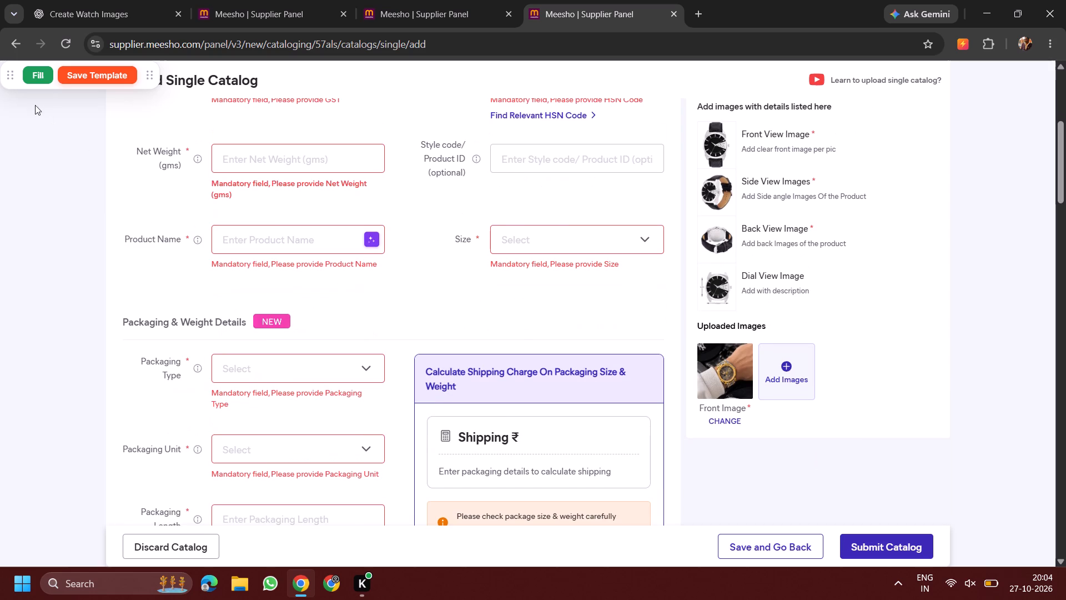
left_click(61, 70)
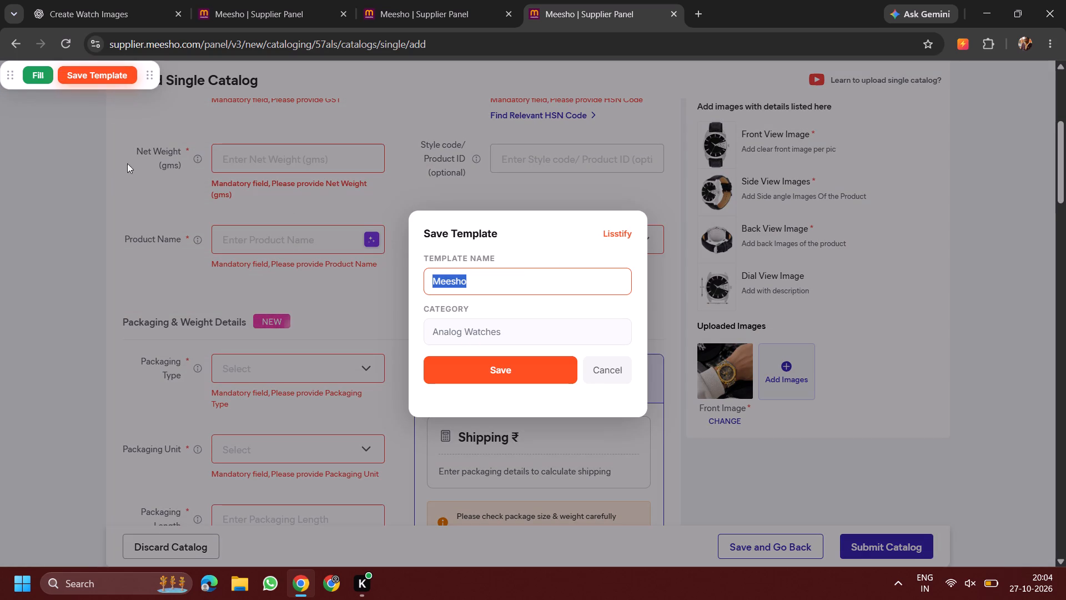
left_click(607, 367)
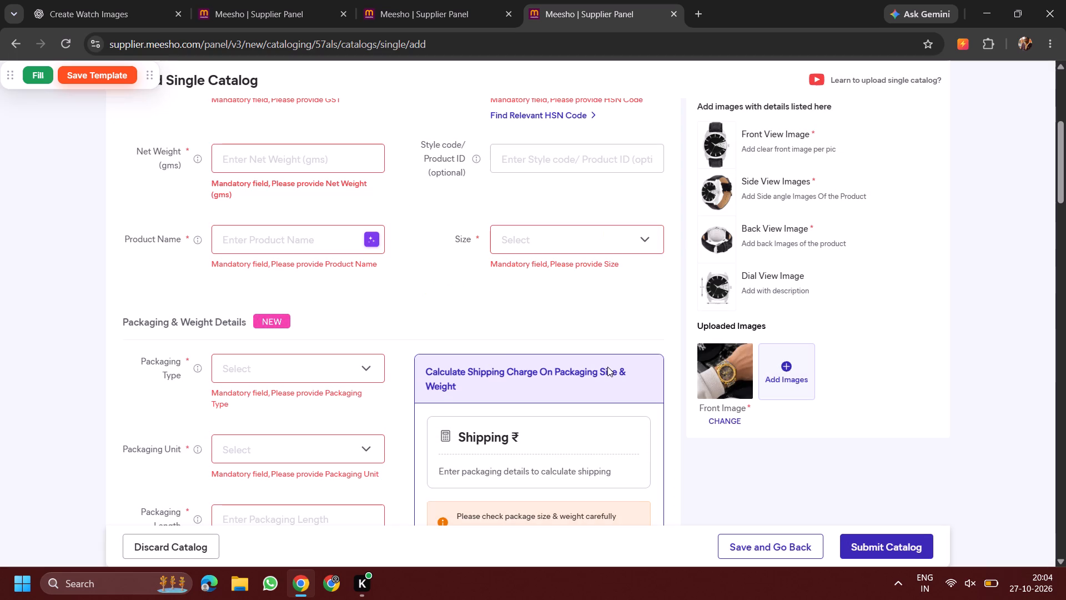
left_click_drag(23, 66, 38, 78)
left_click(38, 78)
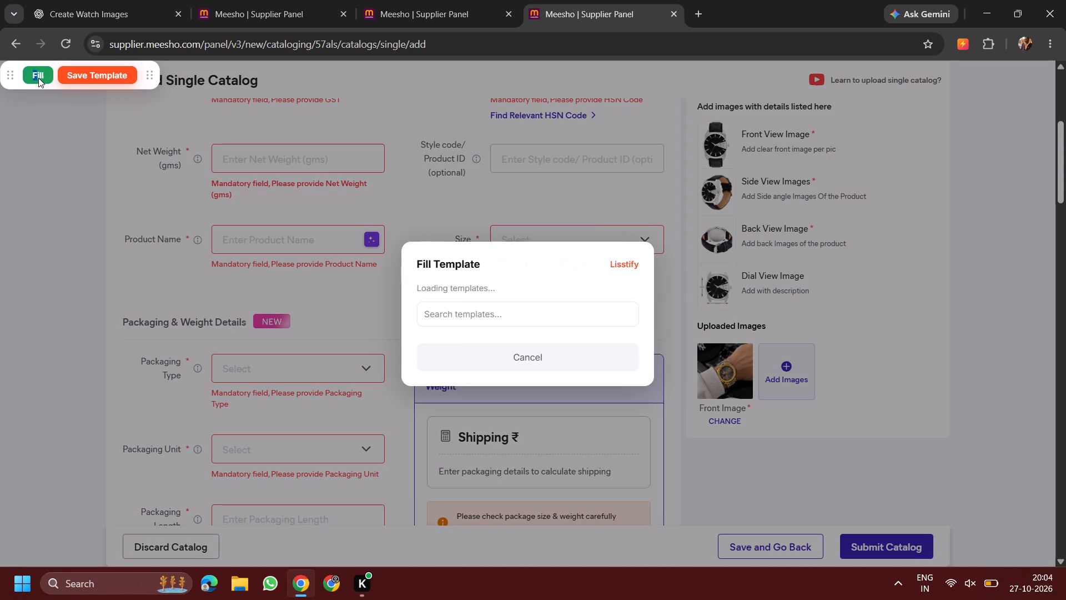
left_click(577, 240)
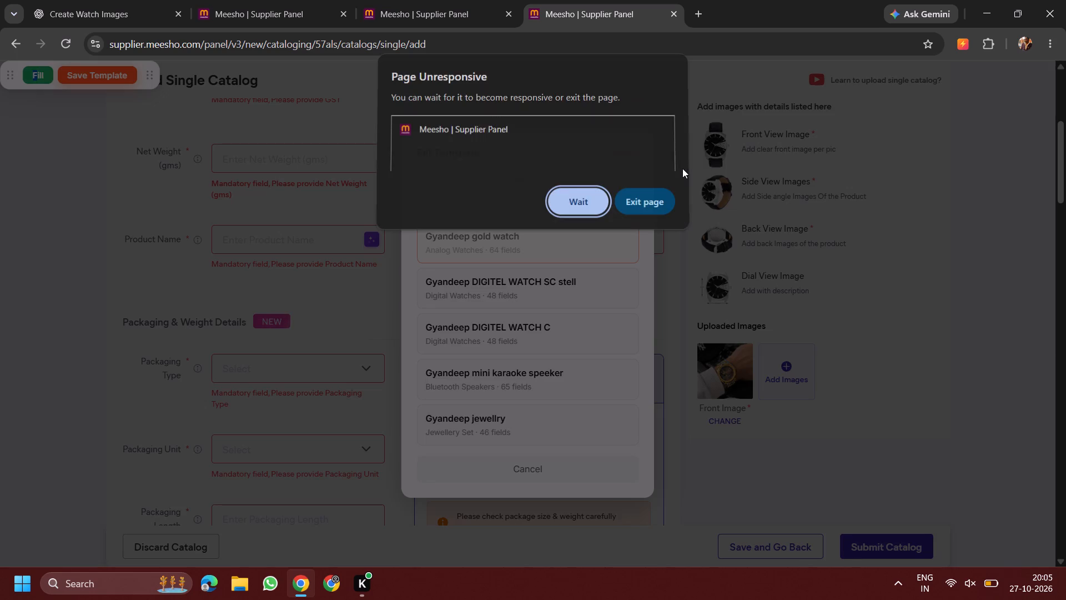
left_click(586, 202)
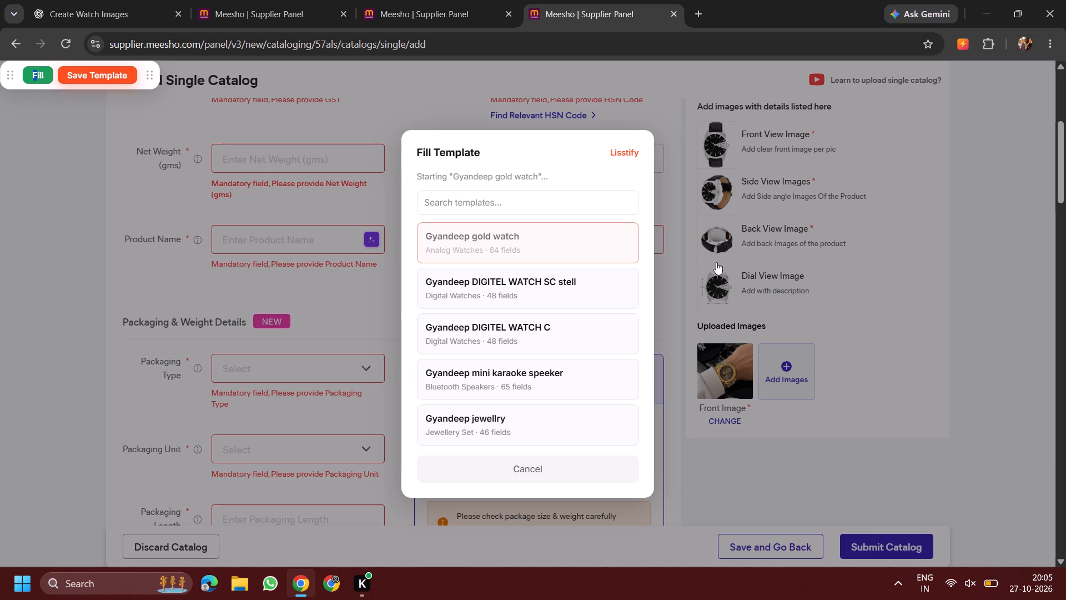
scroll(716, 264, "down", 2)
scroll(716, 264, "up", 3)
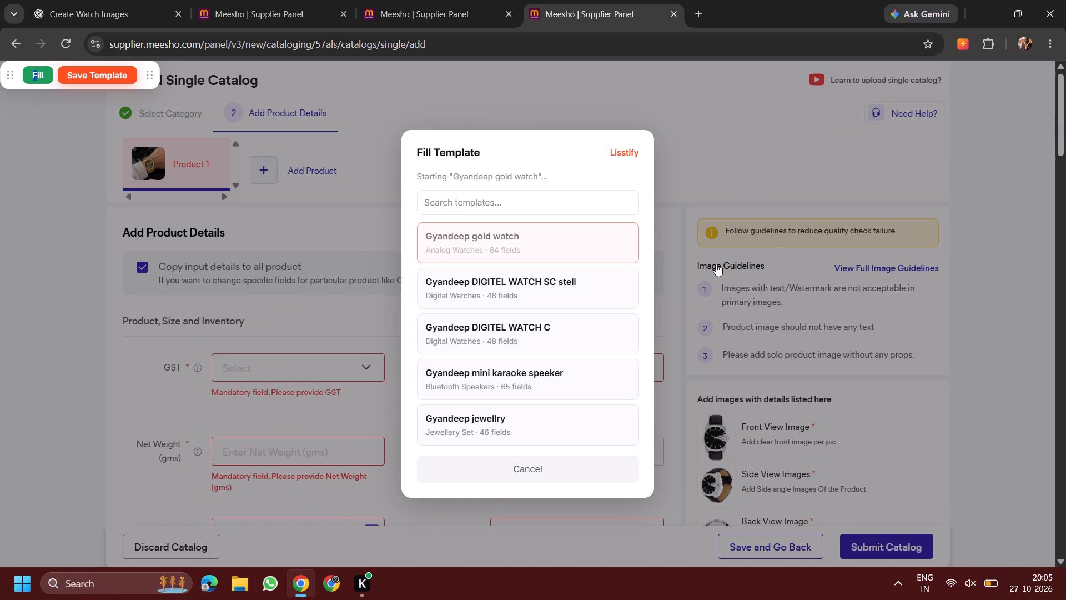
scroll(716, 264, "up", 2)
left_click(578, 200)
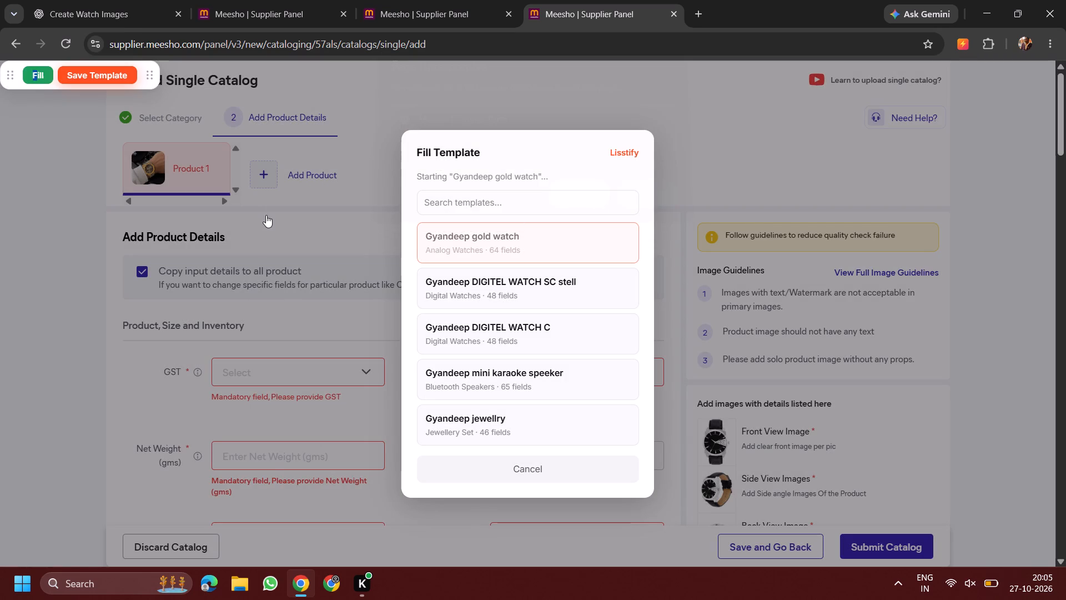
scroll(266, 215, "right", 1)
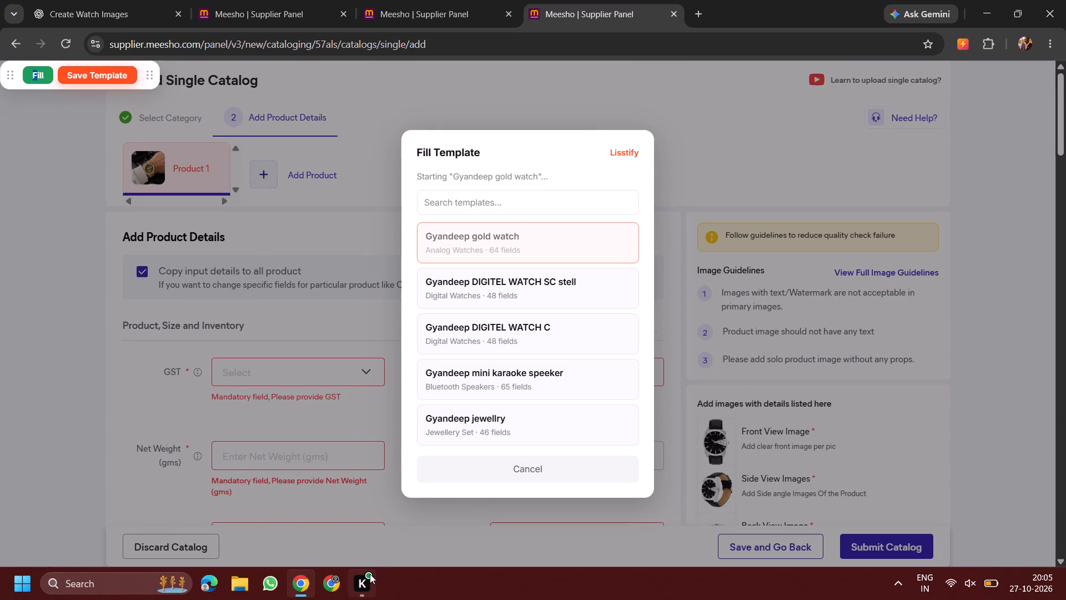
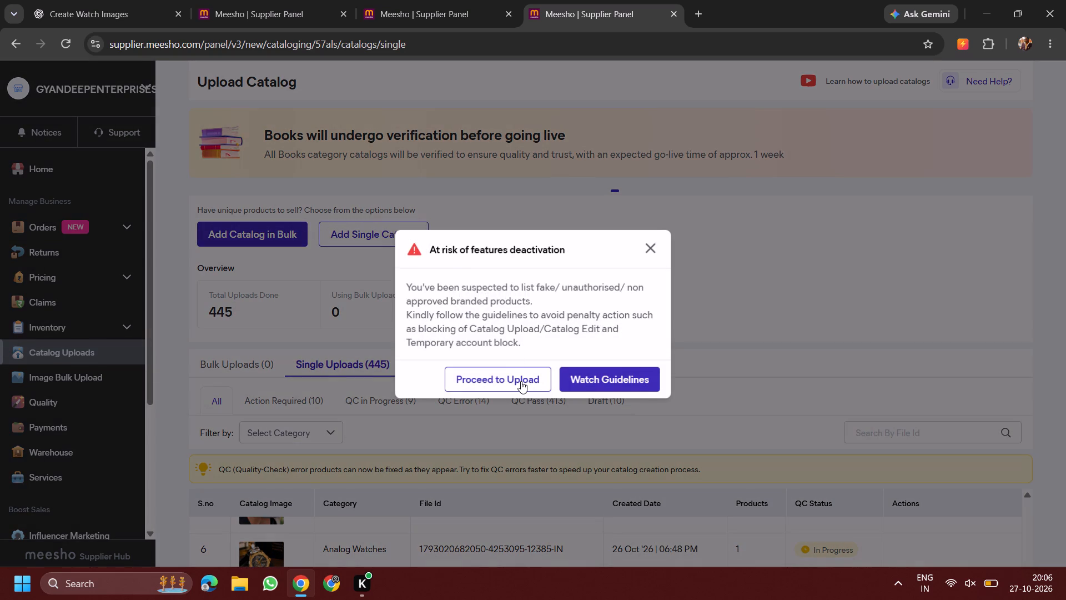
Proceed past the deactivation-risk notice to a new single catalog and choose the Analog Watches category under Men Fashion accessories.
left_click(521, 381)
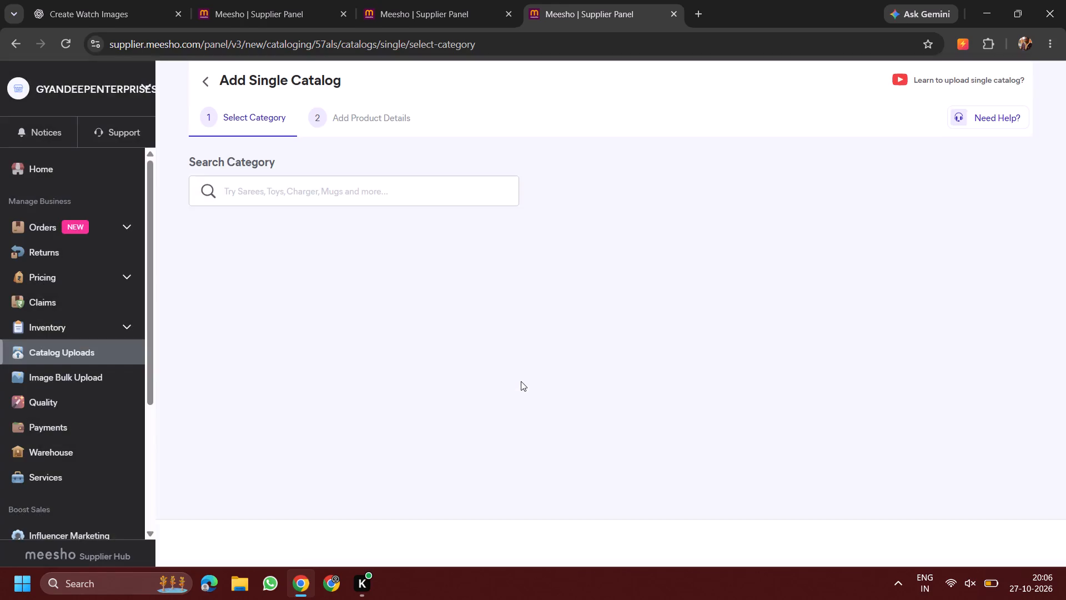
left_click(369, 258)
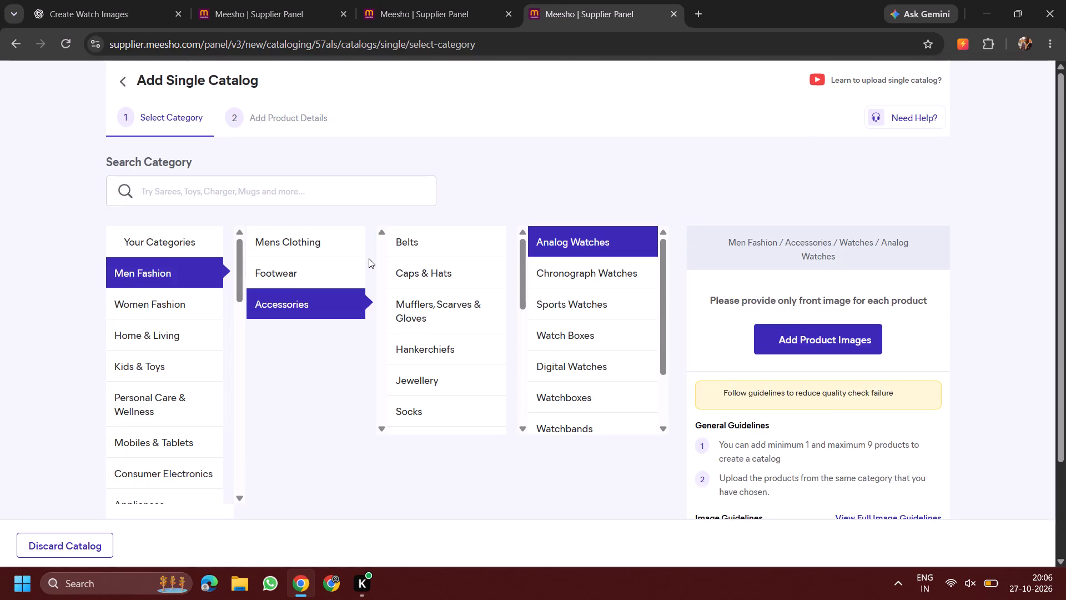
Upload Screenshot 2026-10-27 195000.png from the Screenshots folder as the front product image and continue to the product details.
left_click(808, 504)
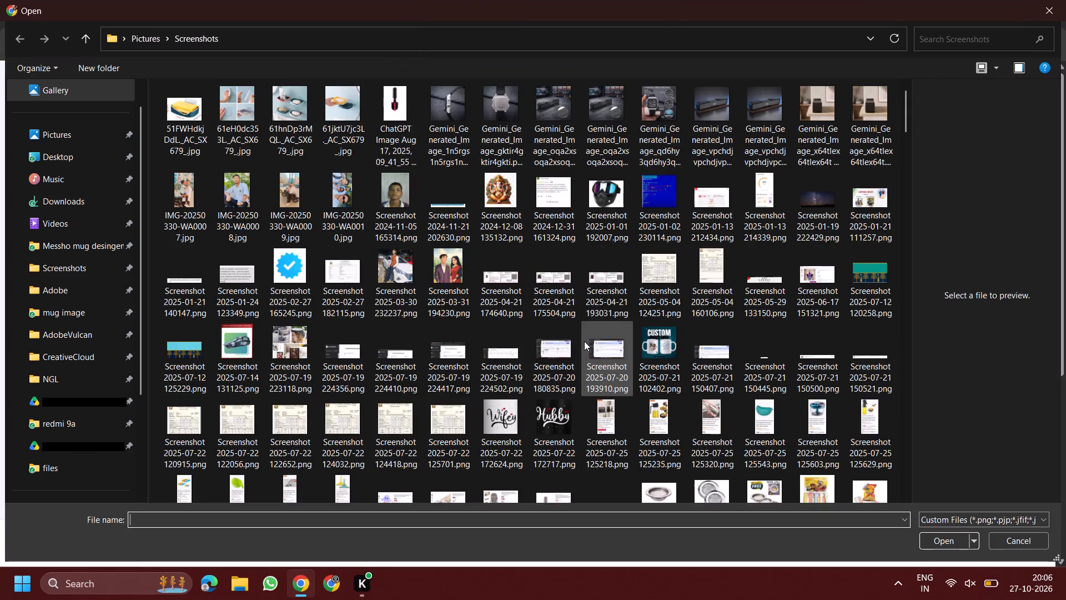
scroll(584, 341, "down", 20)
scroll(584, 341, "down", 20)
scroll(584, 341, "down", 20)
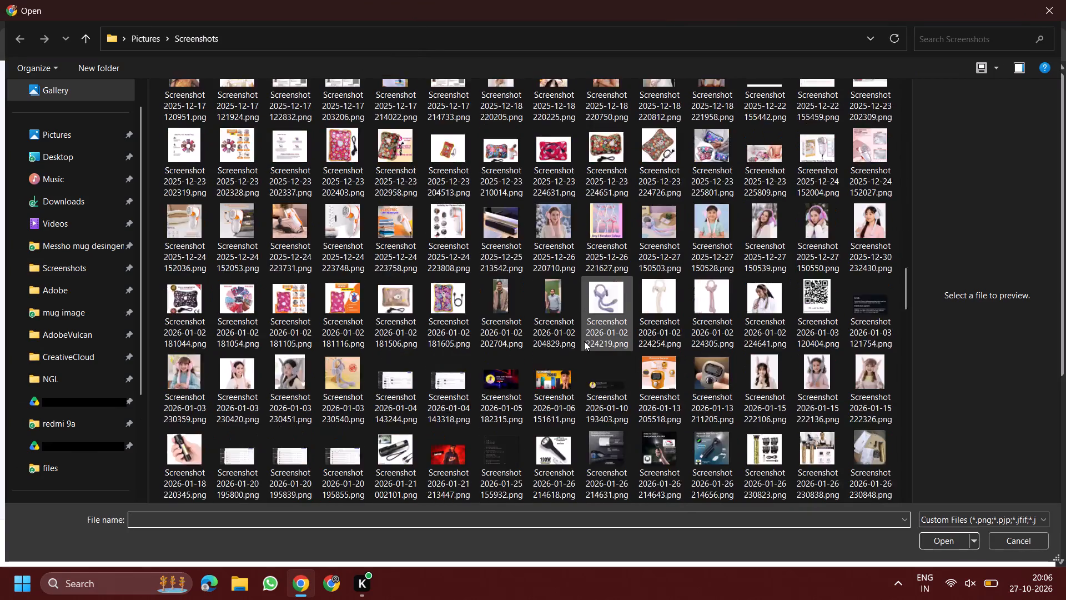
scroll(584, 341, "down", 20)
scroll(584, 341, "down", 20)
scroll(584, 341, "down", 20)
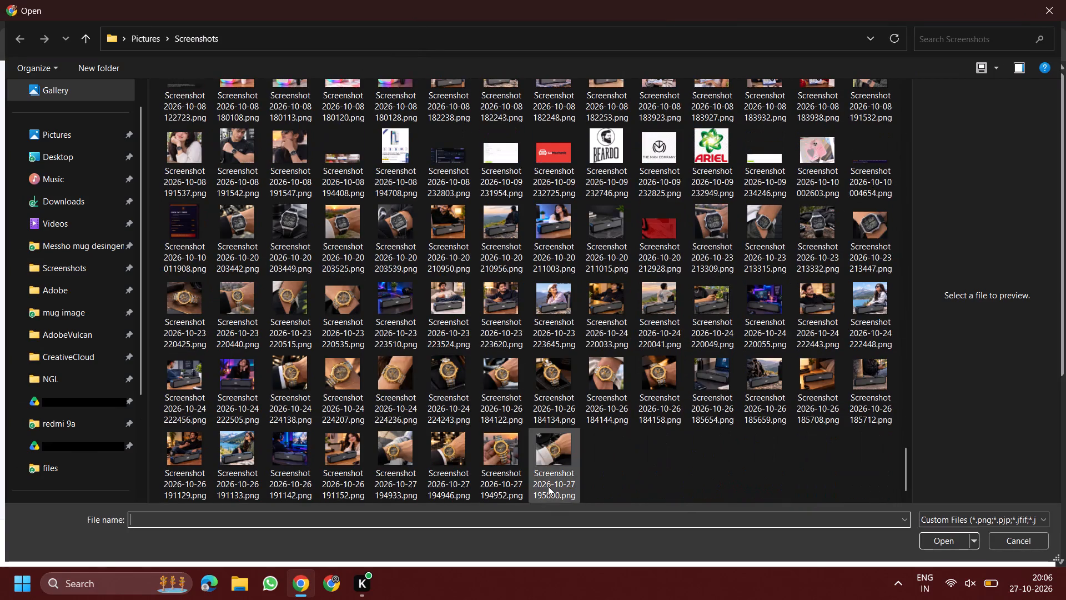
double_click(548, 486)
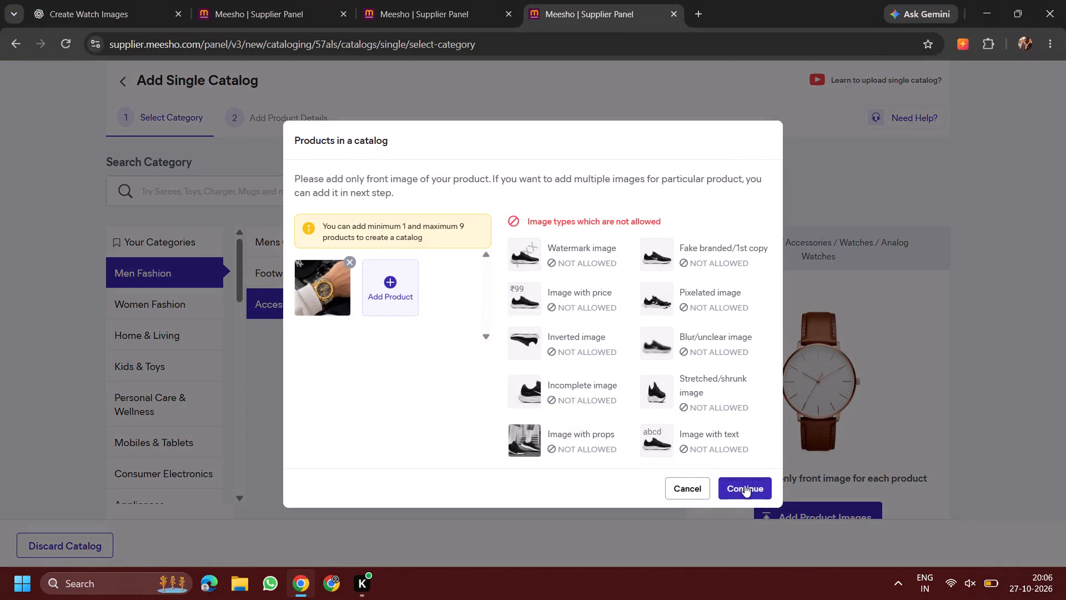
left_click(745, 485)
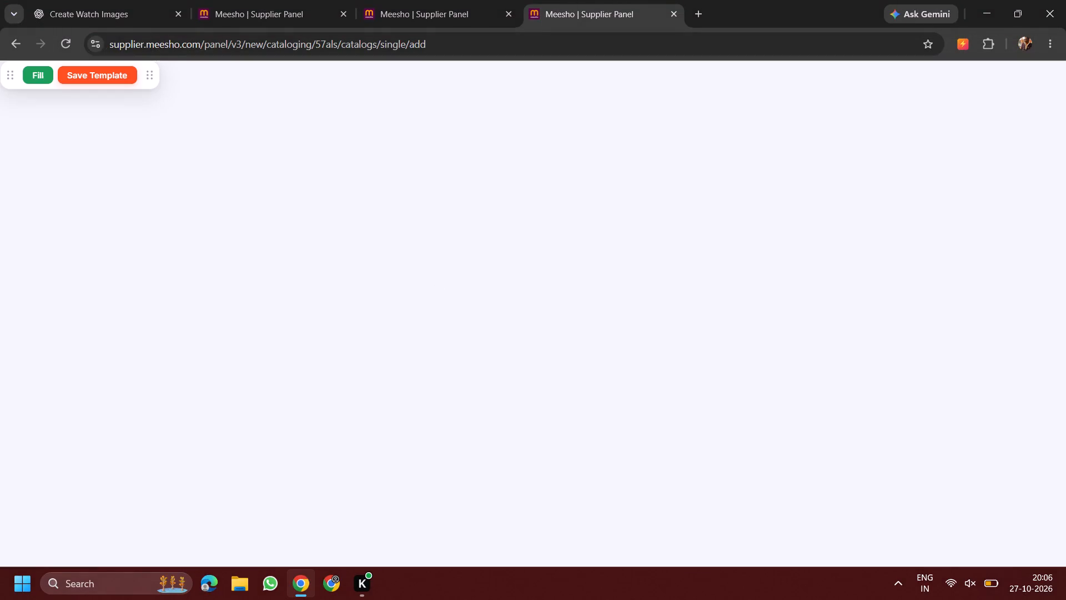
Fill the new catalog's product details from the saved "Gyandeep gold watch" template.
left_click(49, 68)
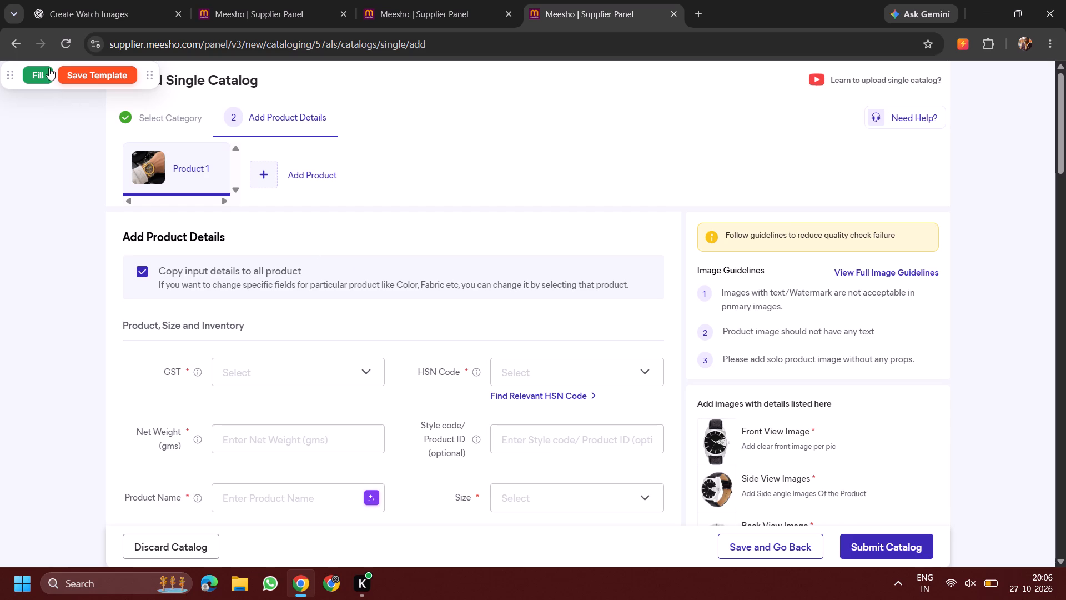
left_click(507, 228)
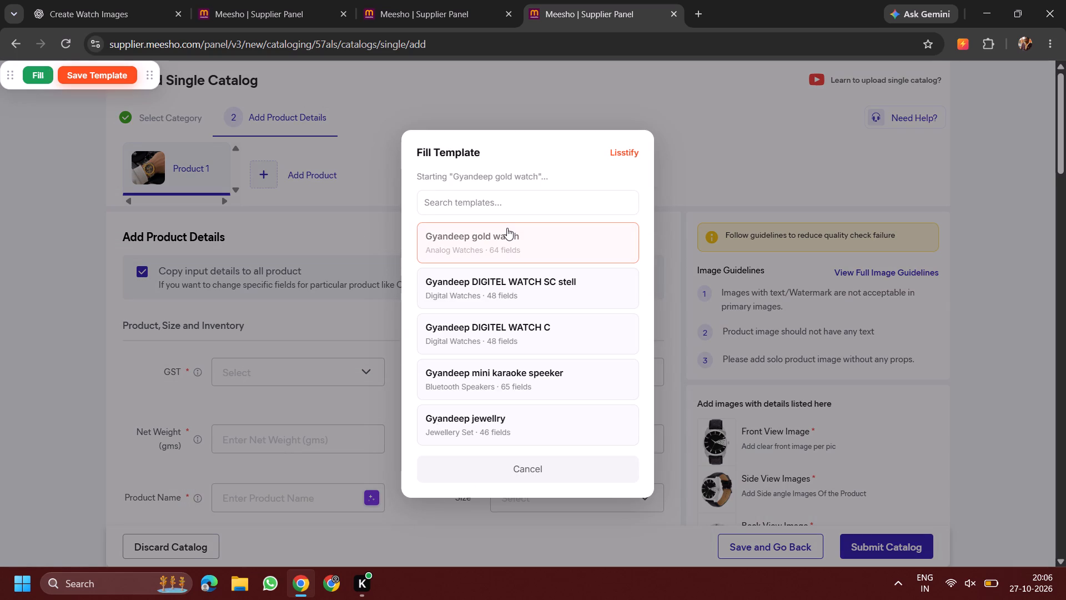
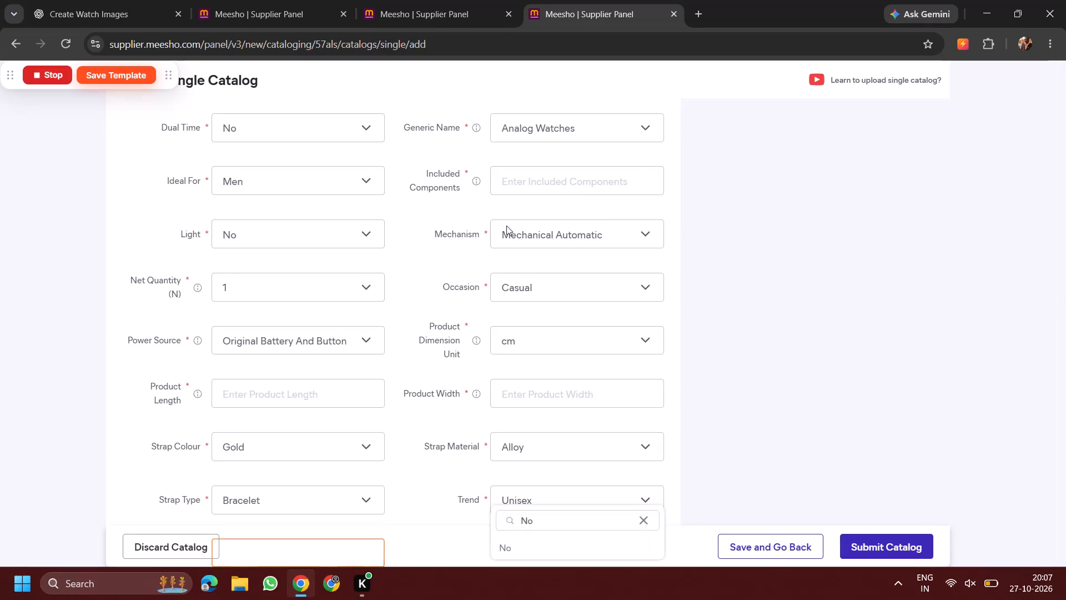
Change the new catalog's style code/product ID to W80.
scroll(714, 243, "up", 4)
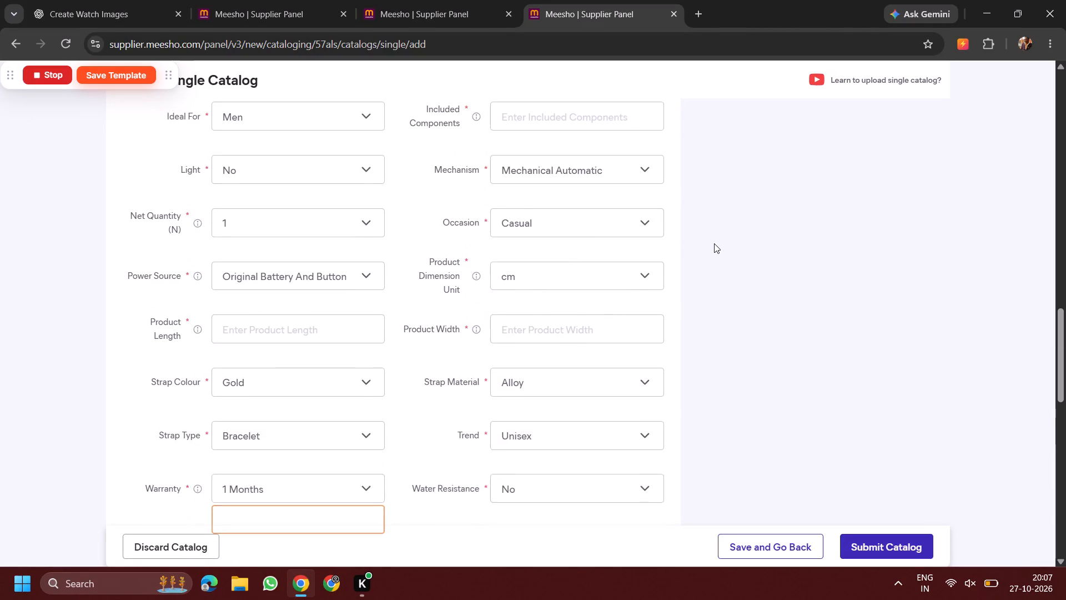
scroll(714, 243, "up", 7)
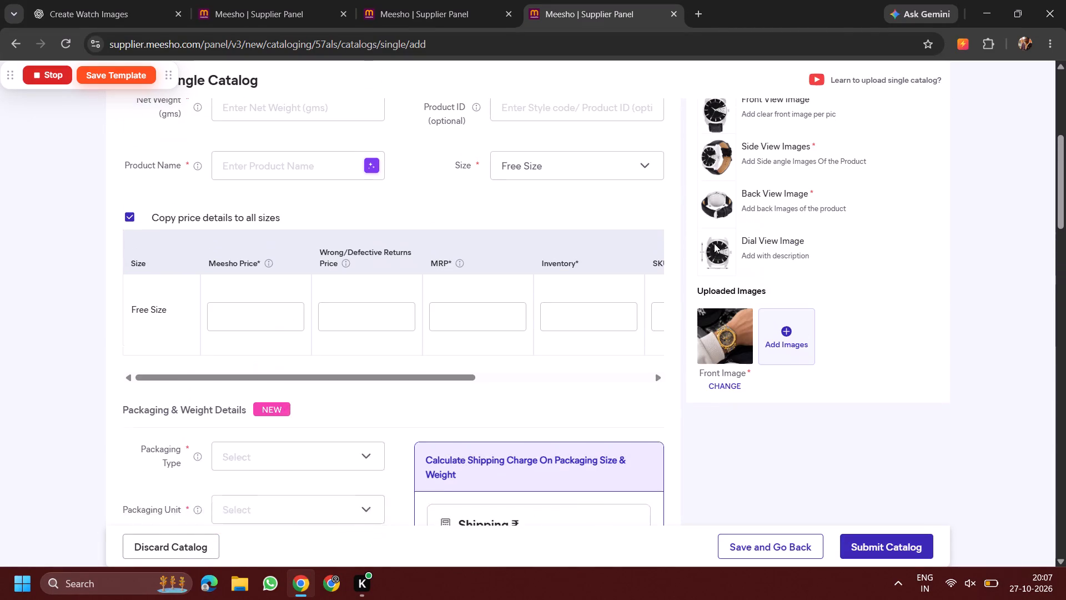
scroll(714, 243, "up", 2)
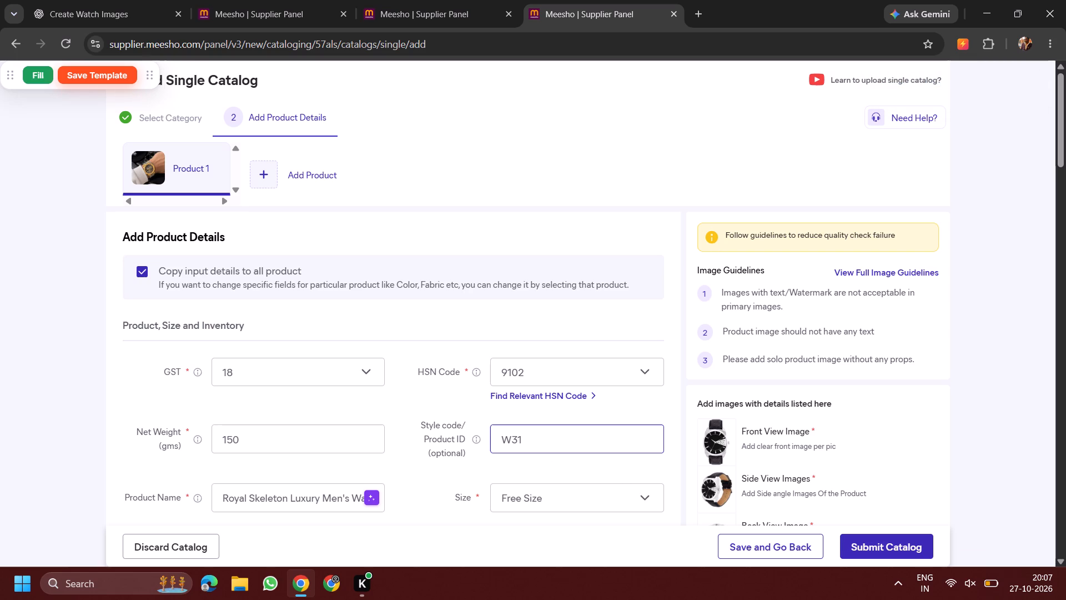
left_click(546, 432)
key("BackSpace")
key("BackSpace")
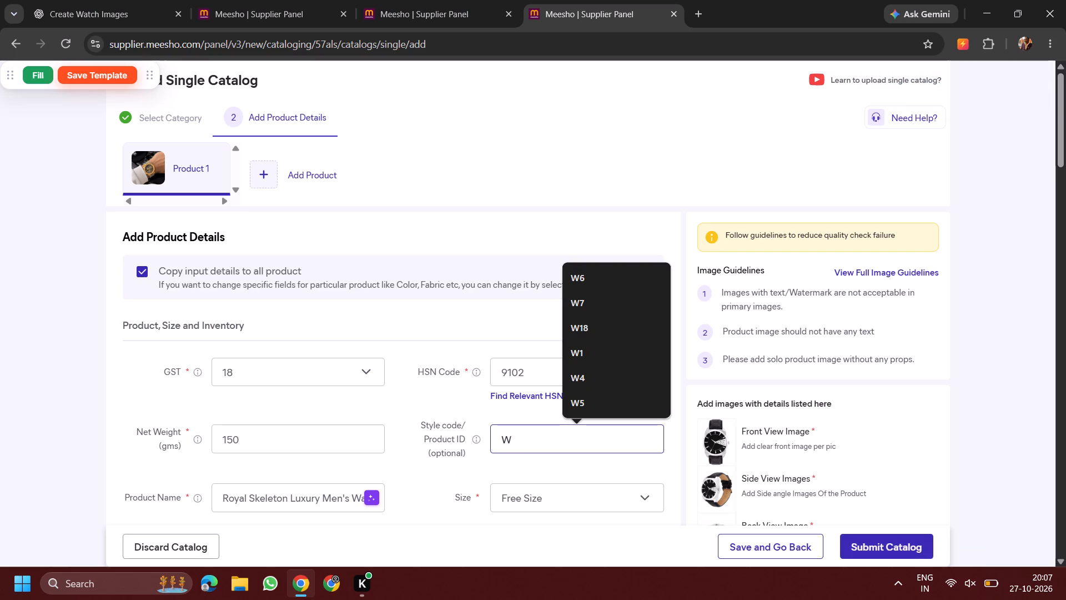
type("80")
left_click(993, 357)
Set the packaging type to Box Packaging and the packaging unit to cm.
scroll(993, 357, "down", 2)
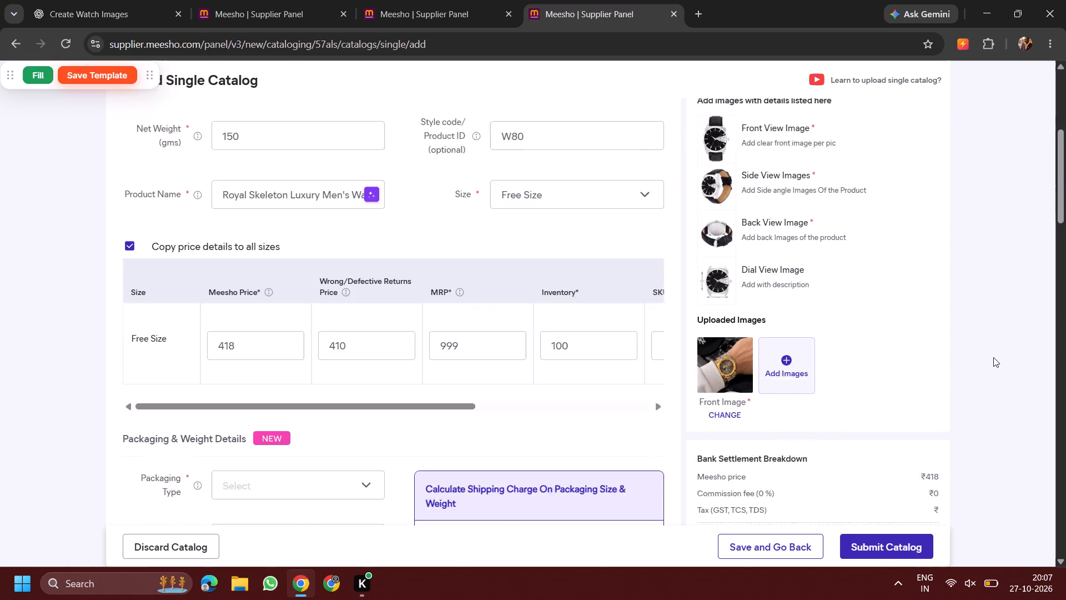
scroll(993, 357, "down", 2)
scroll(655, 351, "down", 2)
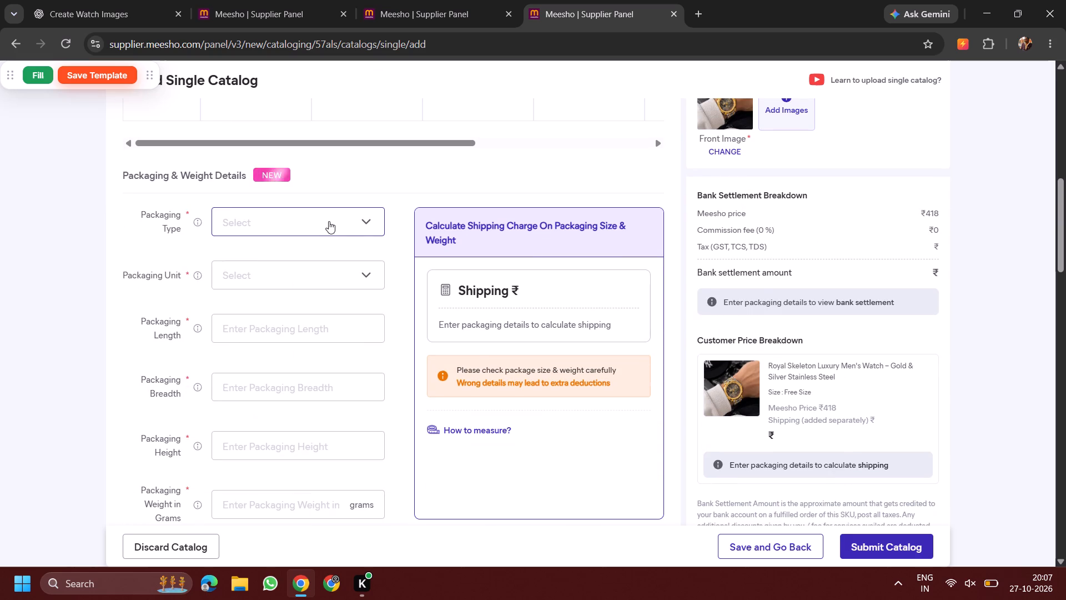
left_click(329, 221)
left_click(275, 288)
left_click(275, 288)
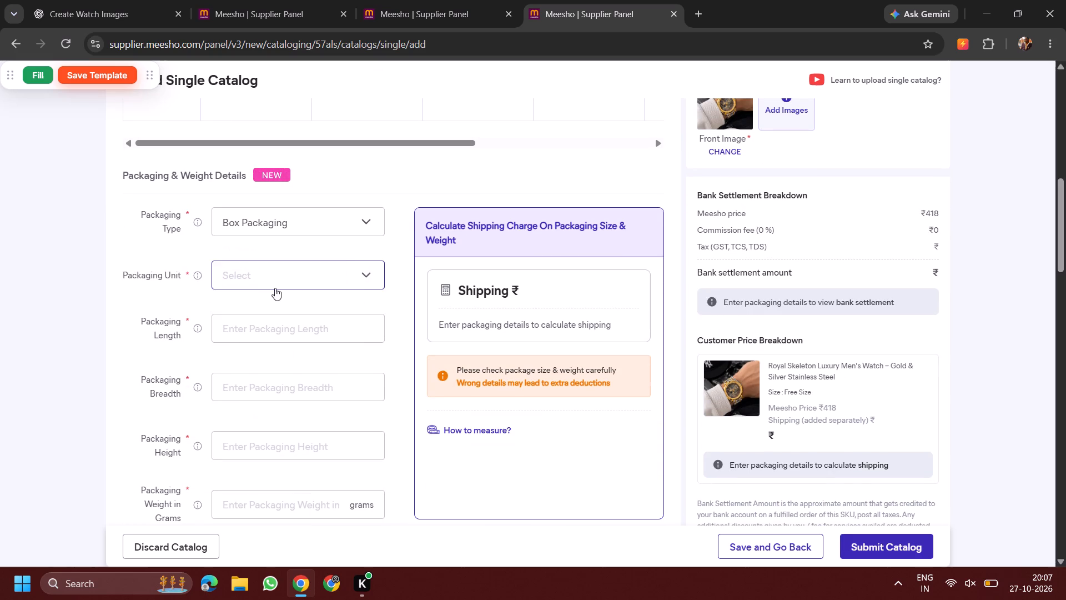
left_click(255, 333)
Set the packaging length to 10.5 cm, breadth to 1.5 cm, height to 1.5 cm and packaging weight to 150 grams.
left_click(255, 333)
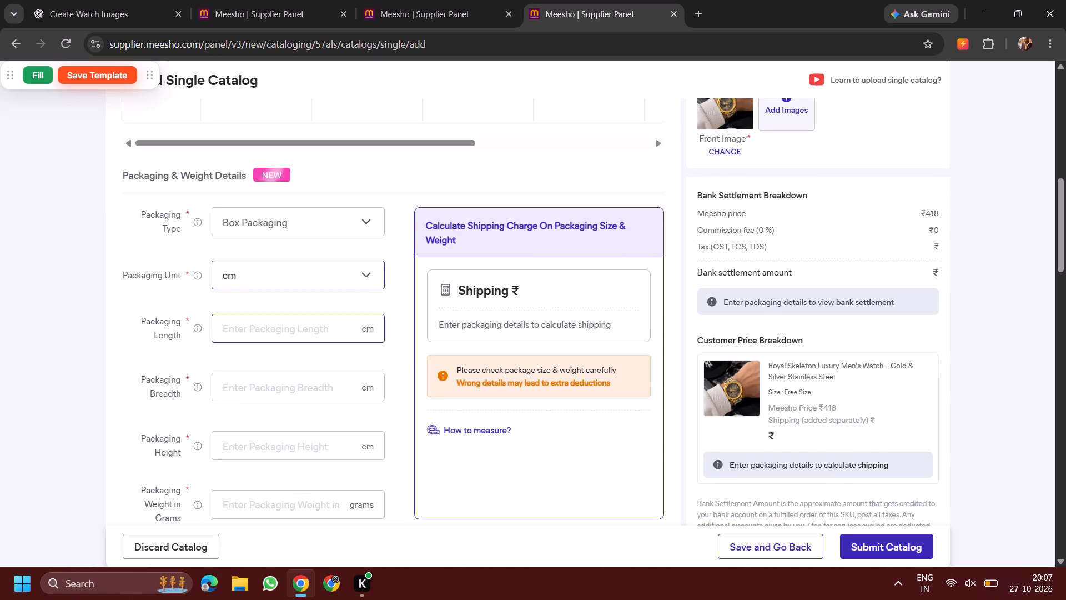
left_click(310, 360)
left_click(284, 393)
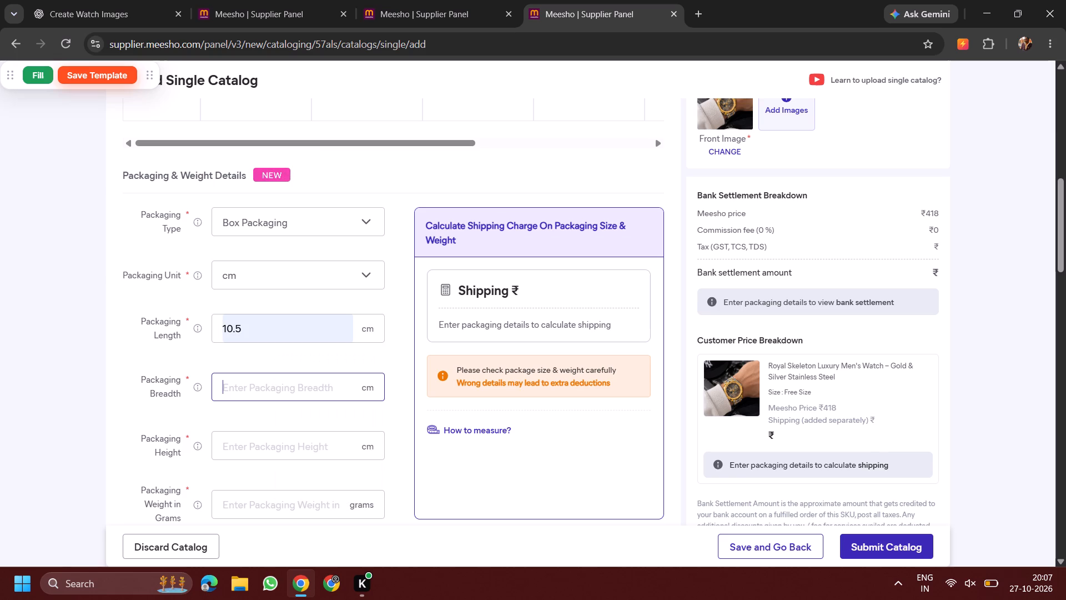
left_click(286, 418)
left_click(265, 448)
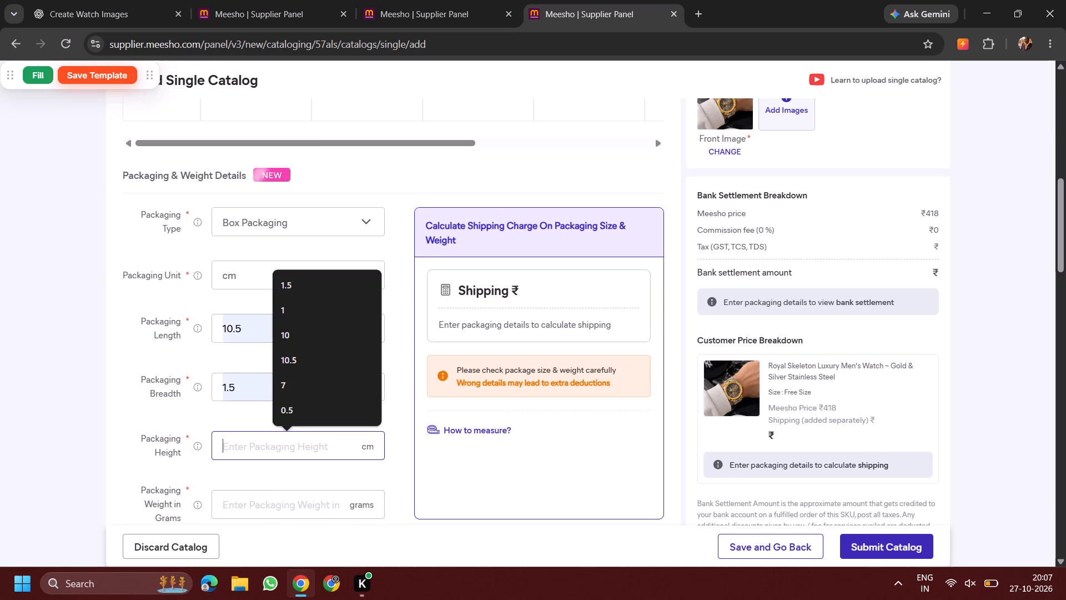
left_click(295, 287)
scroll(605, 369, "down", 2)
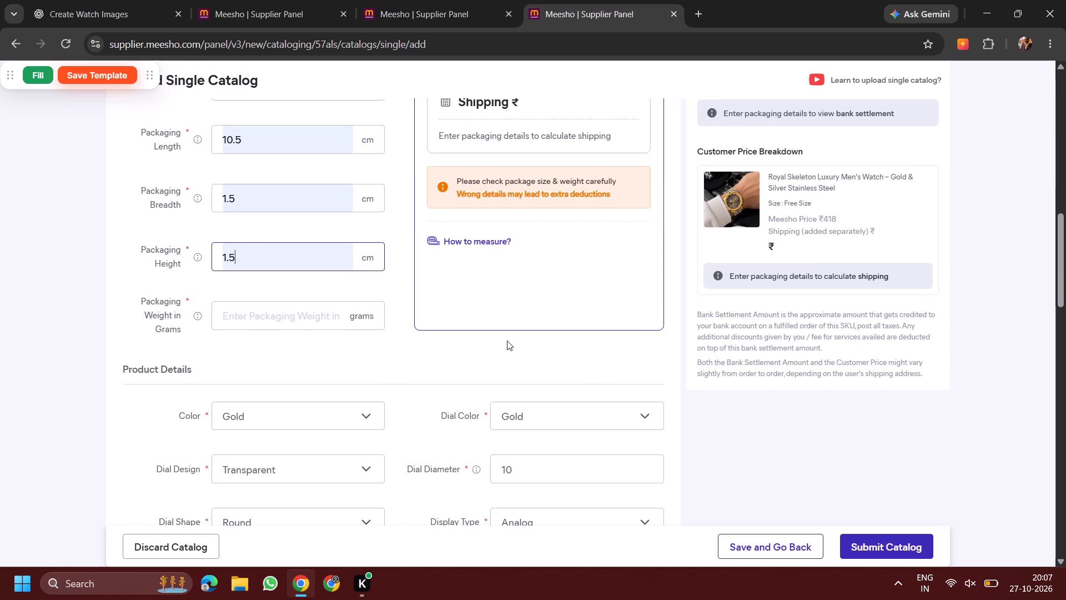
left_click(293, 314)
type("150")
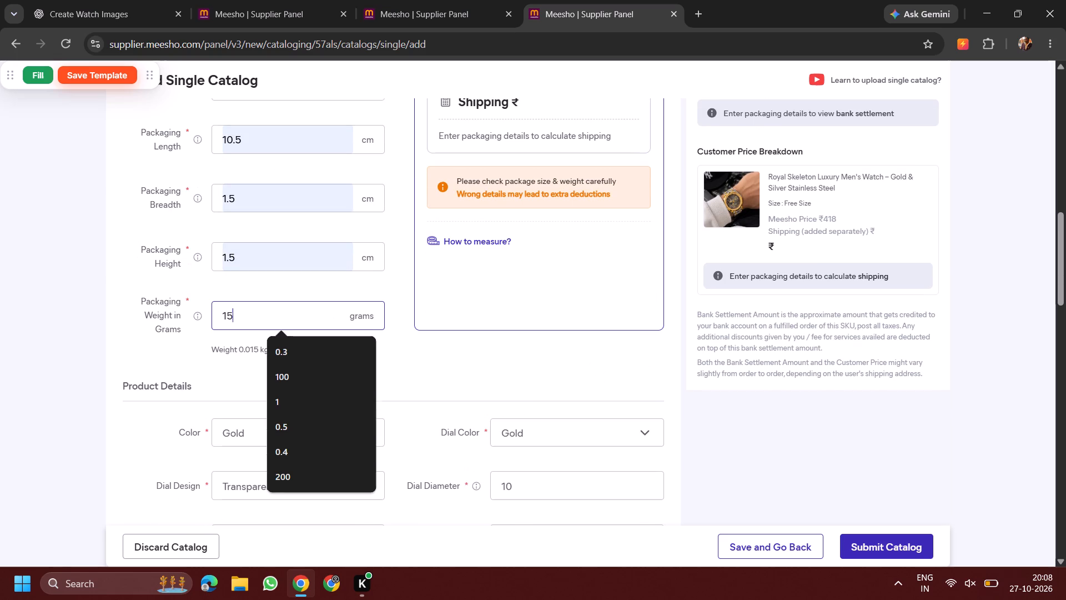
left_click(1065, 248)
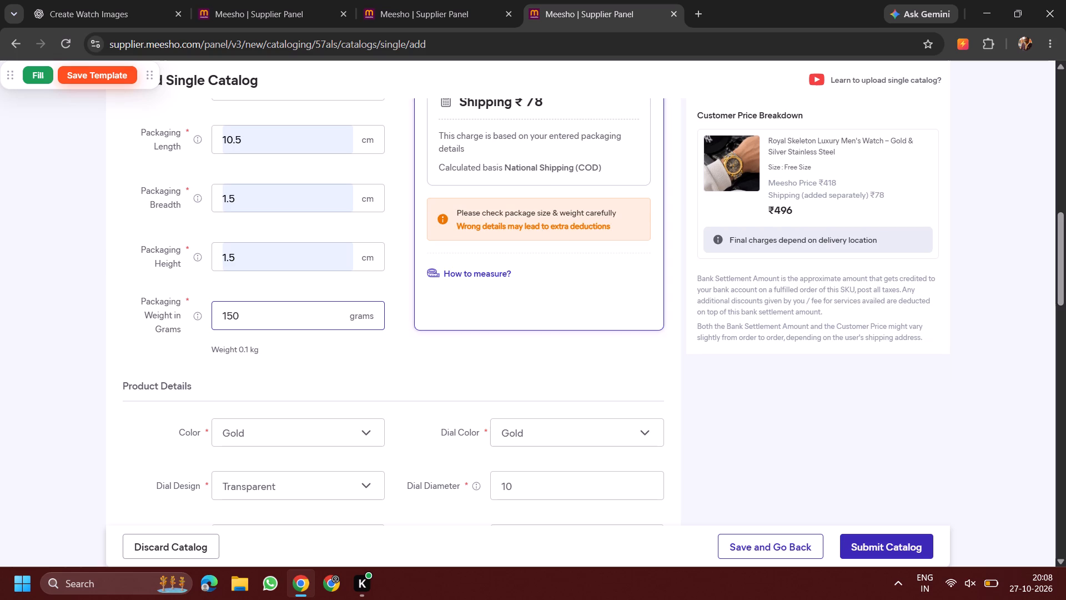
Add the Gemini_Generated_Image watch files xey9omxey9omxey9, 9co5hn9co5hn9co5 and v9qremv9qremv9qr from the Downloads folder as additional product images.
scroll(905, 338, "up", 4)
left_click(794, 305)
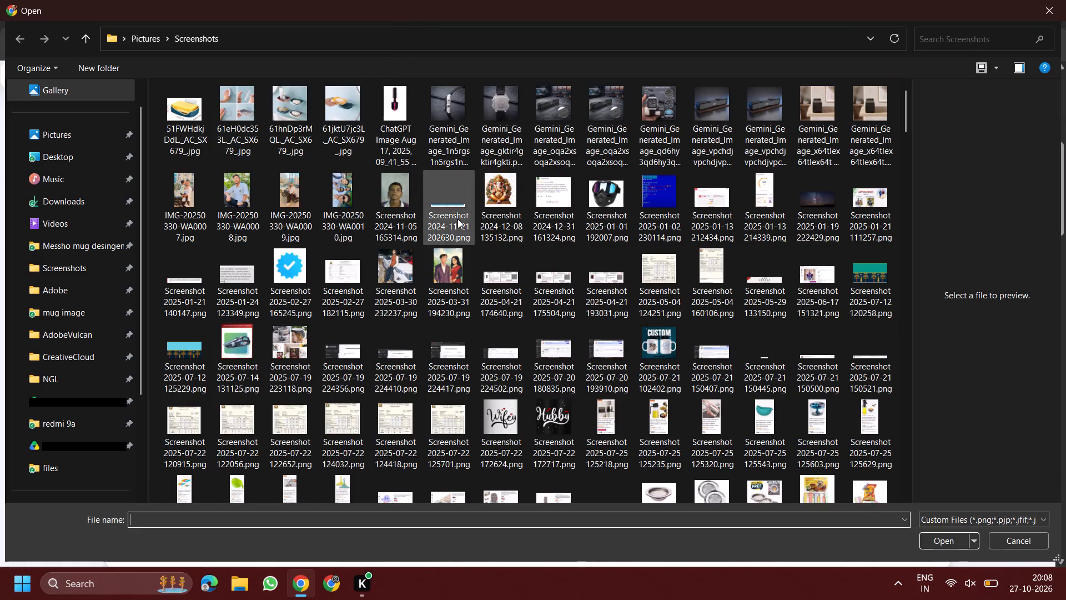
scroll(457, 219, "down", 4)
left_click(54, 204)
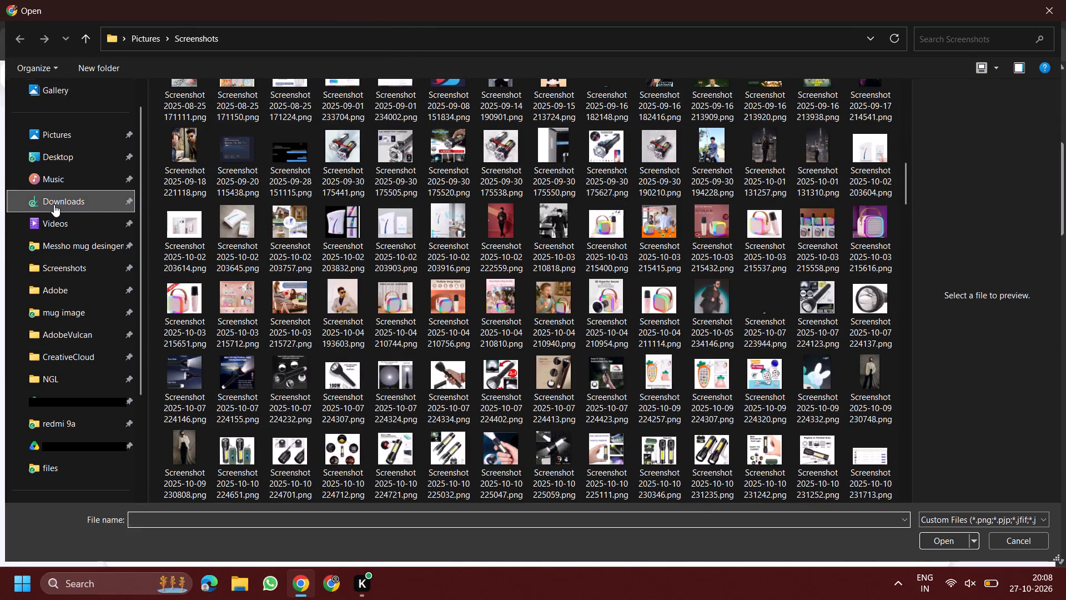
scroll(584, 315, "down", 20)
scroll(584, 315, "down", 20)
scroll(584, 315, "down", 20)
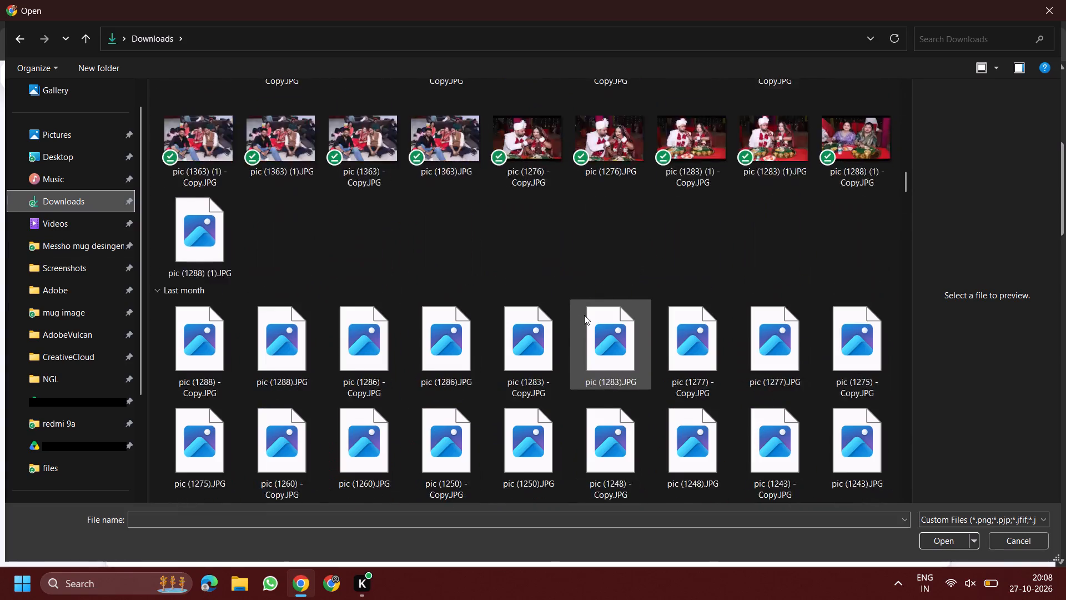
scroll(584, 315, "down", 15)
scroll(584, 315, "down", 20)
scroll(584, 315, "down", 20)
scroll(584, 315, "down", 20)
scroll(584, 315, "down", 20)
scroll(584, 315, "down", 20)
scroll(584, 315, "down", 20)
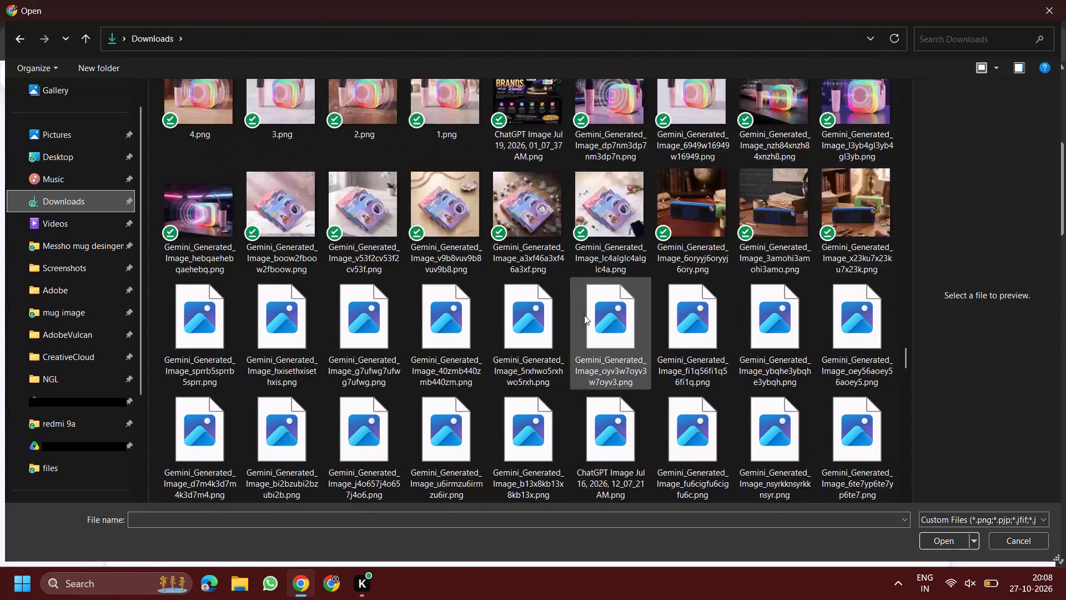
scroll(584, 315, "down", 20)
scroll(584, 315, "down", 20)
scroll(584, 315, "down", 20)
scroll(584, 315, "down", 6)
scroll(584, 315, "up", 1)
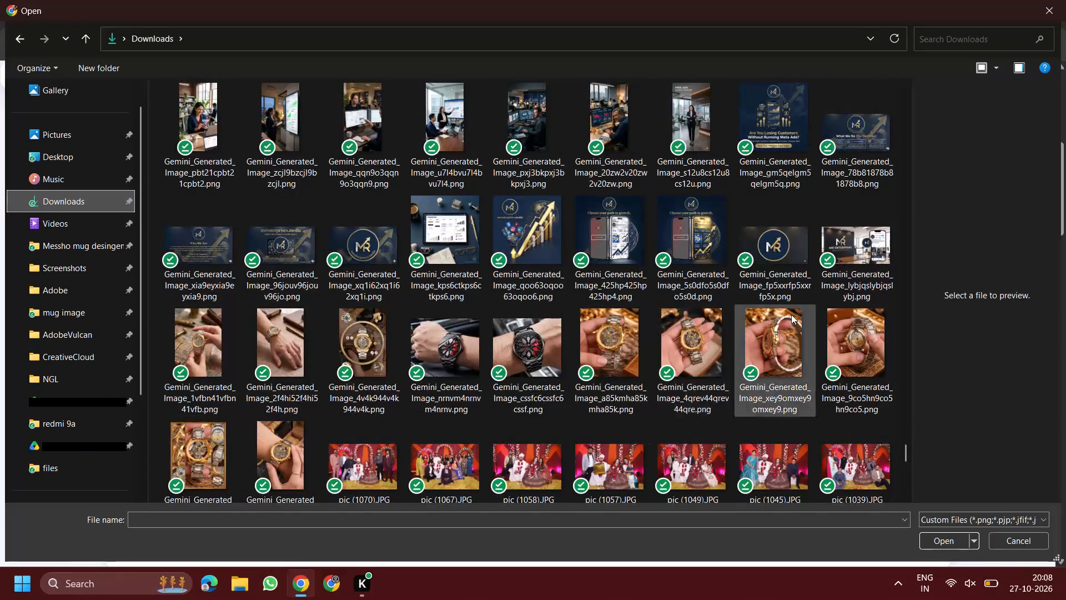
left_click(799, 321)
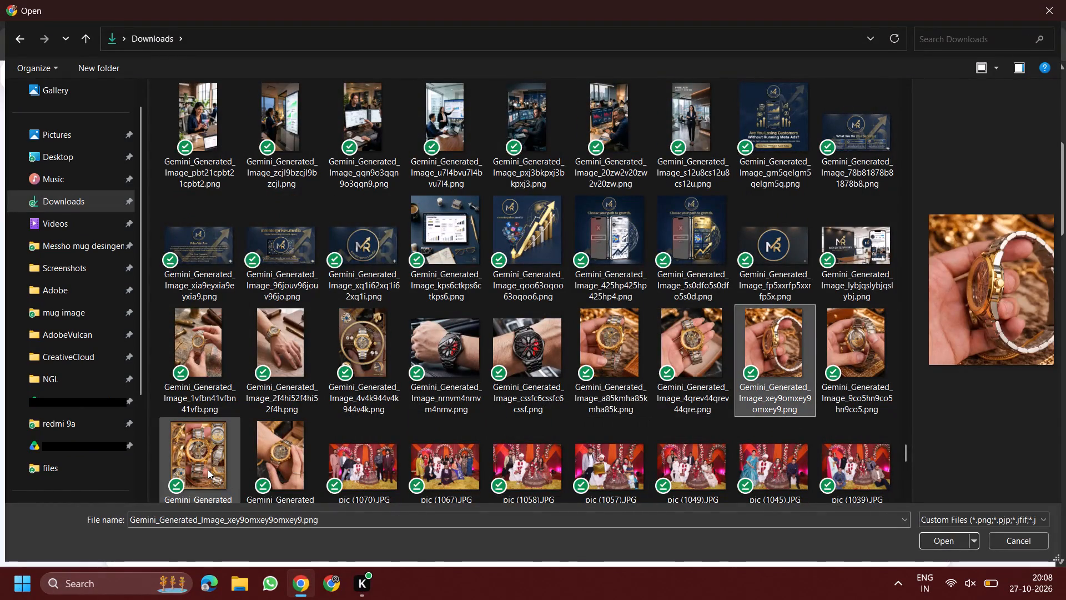
left_click(208, 469, "shift")
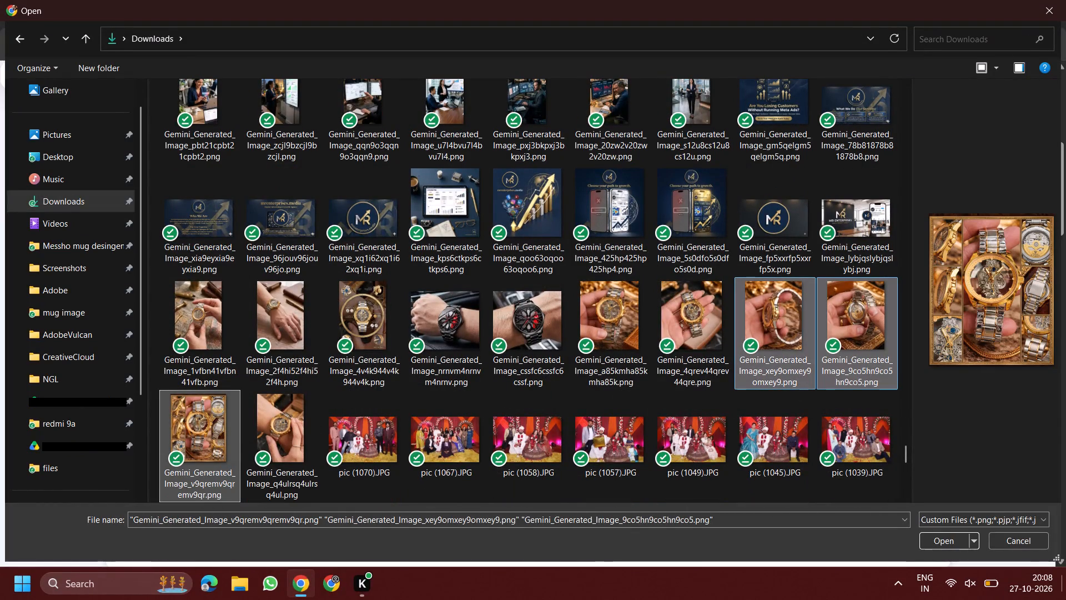
left_click(958, 541)
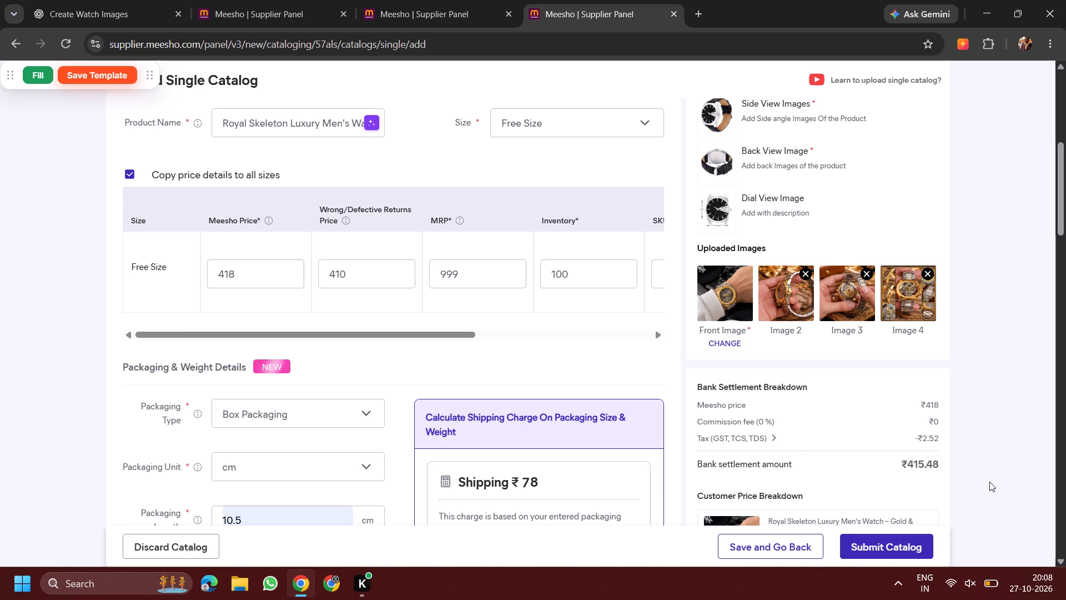
Check the completed details, submit the W80 catalog and dismiss the visibility suggestions for the new catalog.
left_click(989, 482)
scroll(1030, 301, "up", 3)
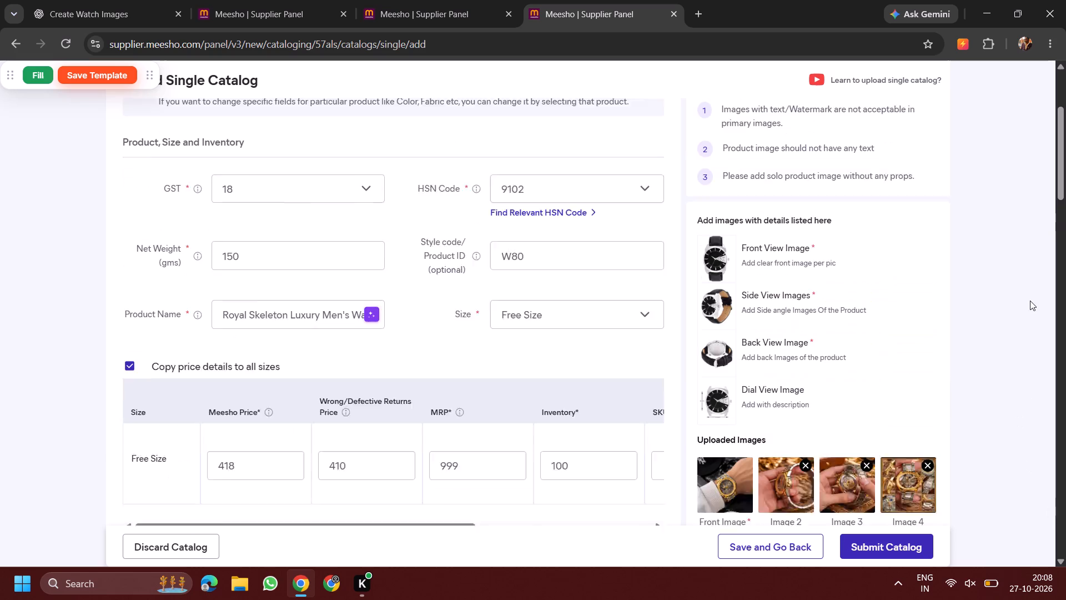
scroll(1030, 301, "down", 5)
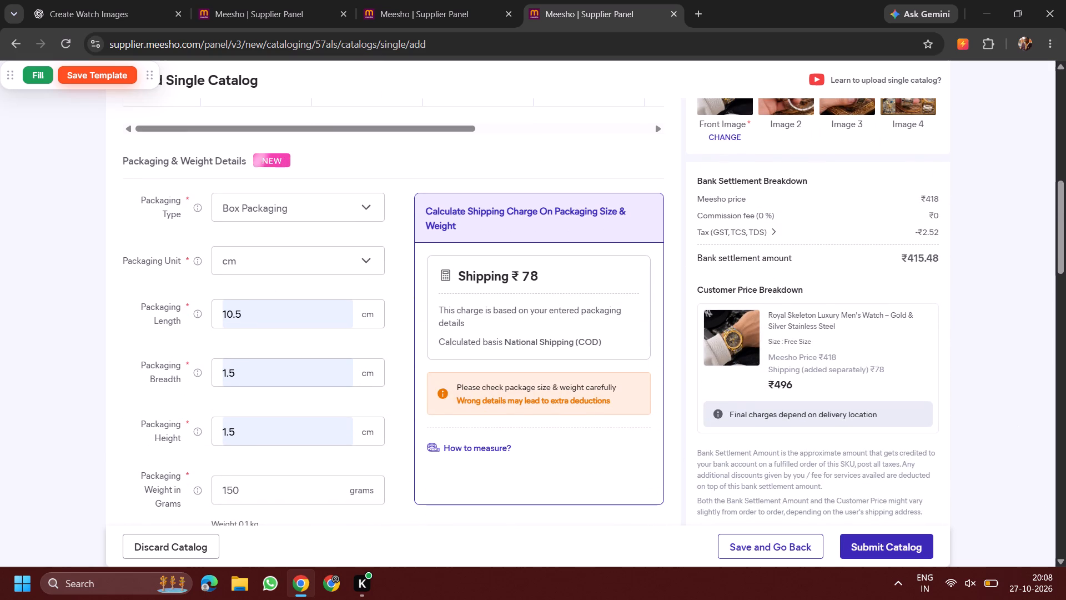
left_click(878, 548)
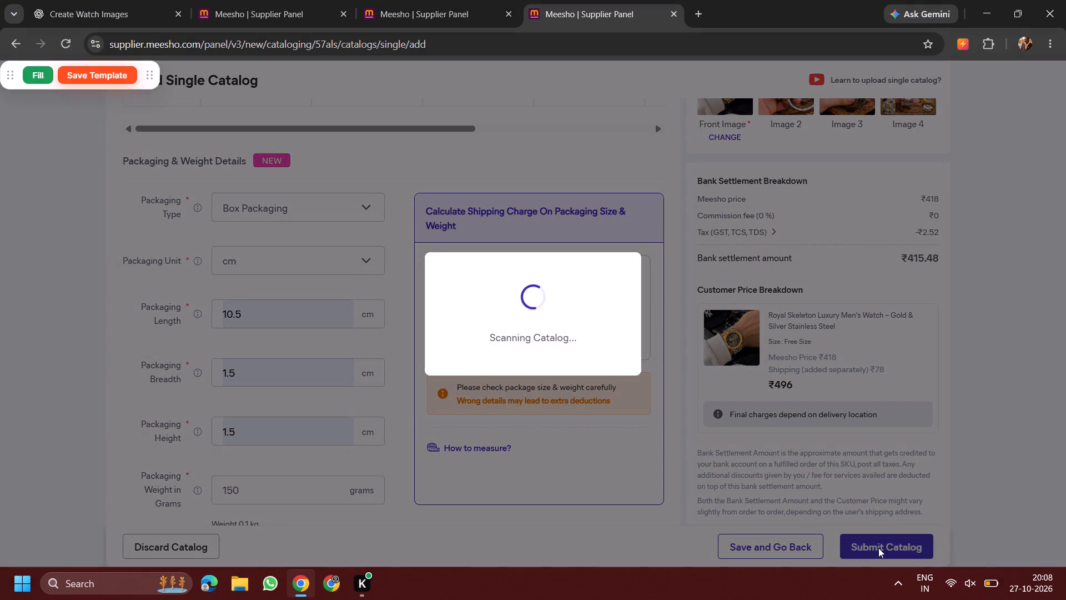
left_click(622, 342)
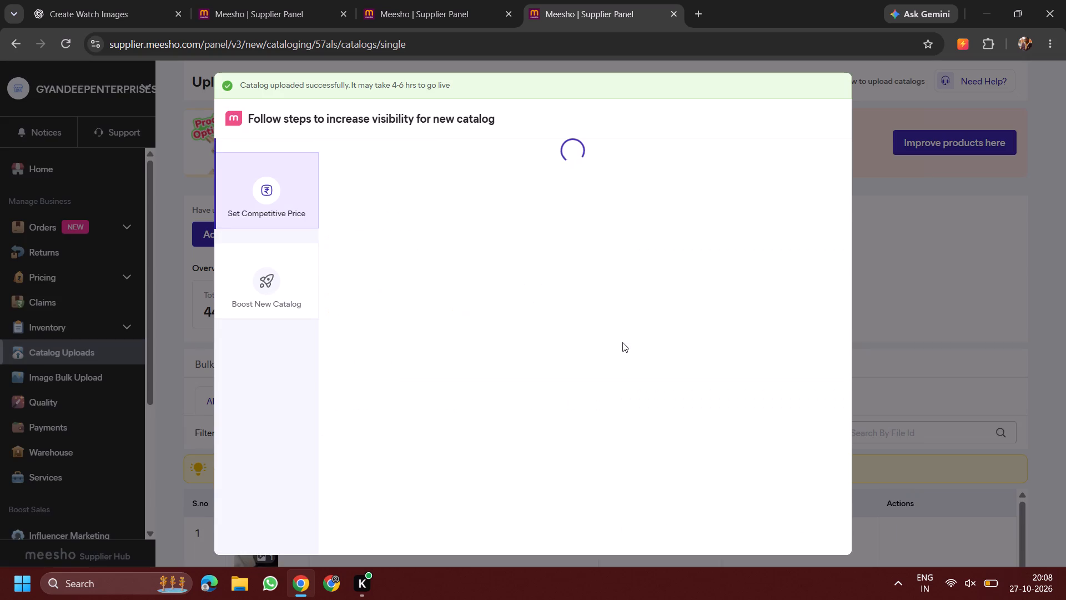
scroll(622, 342, "down", 1)
left_click(834, 115)
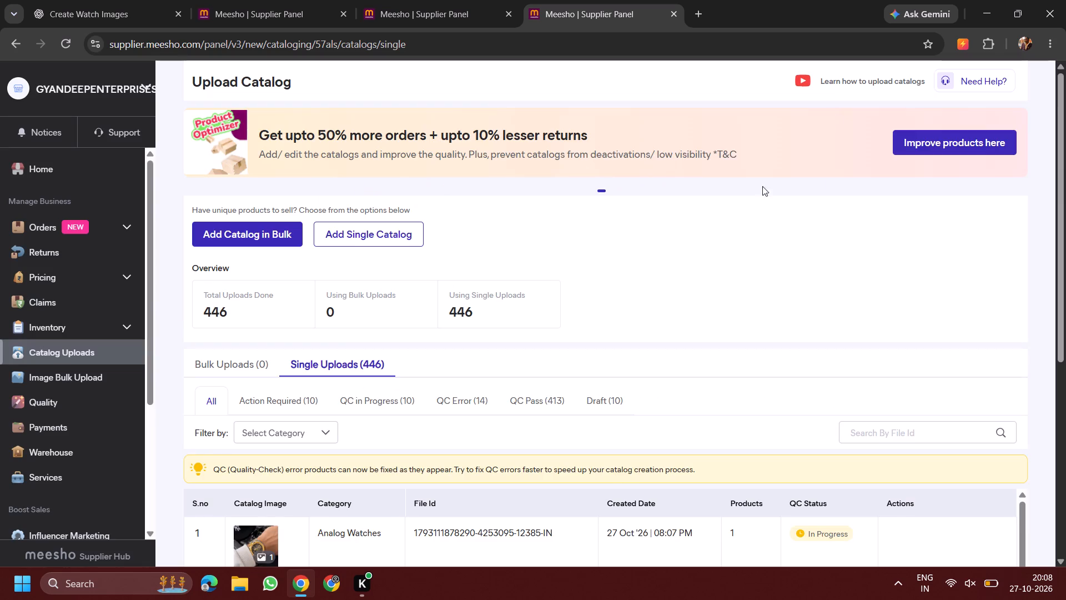
Examine the single uploads list for the creation dates and QC statuses of the recent Analog Watches catalogs.
scroll(716, 229, "down", 4)
scroll(516, 260, "down", 2)
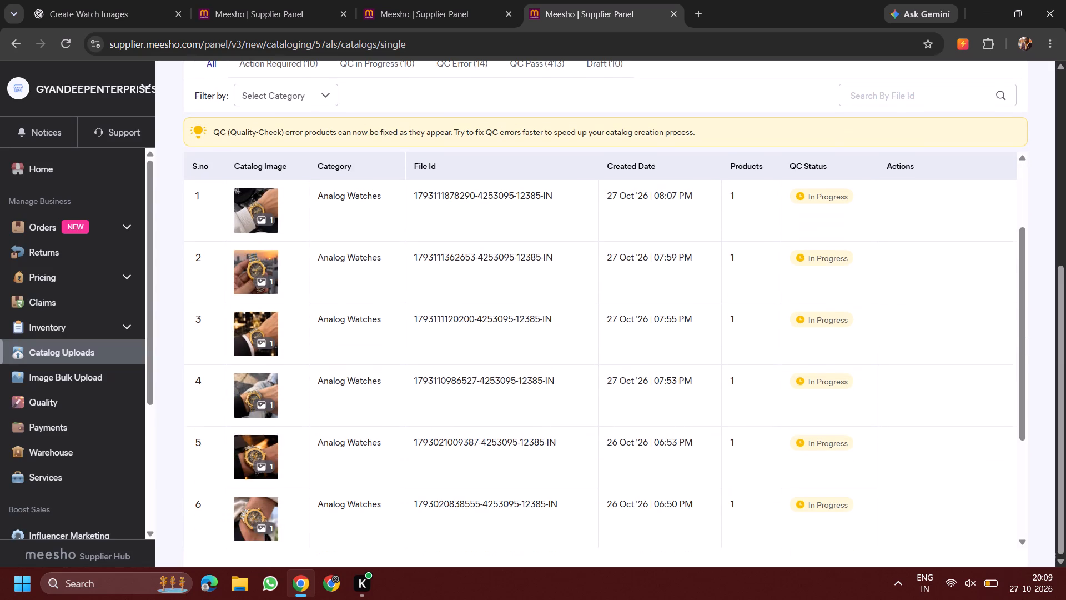
scroll(516, 260, "down", 1)
scroll(601, 478, "up", 3)
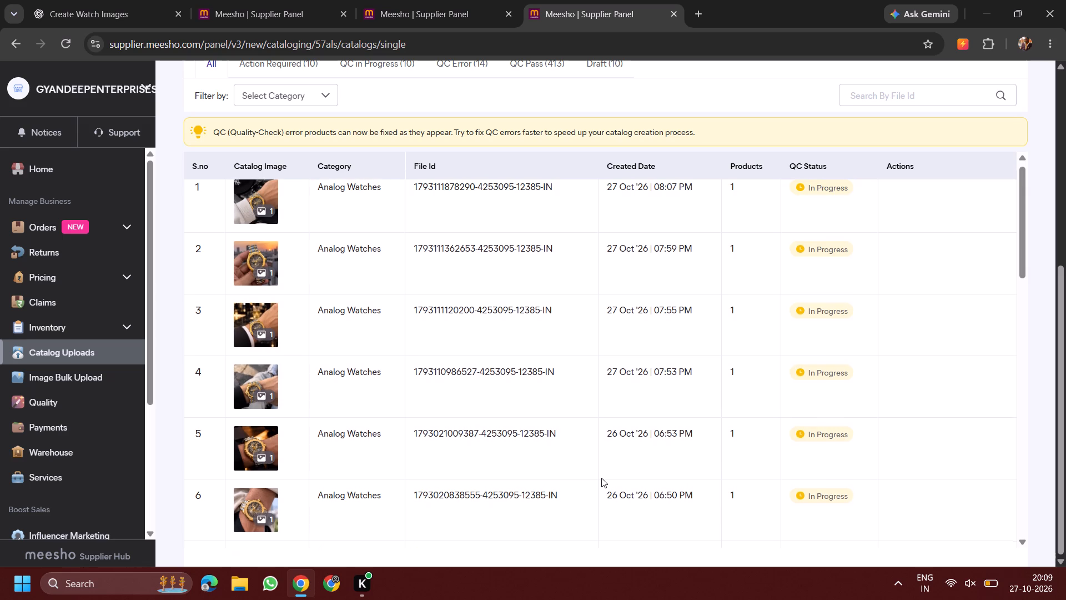
scroll(601, 478, "down", 2)
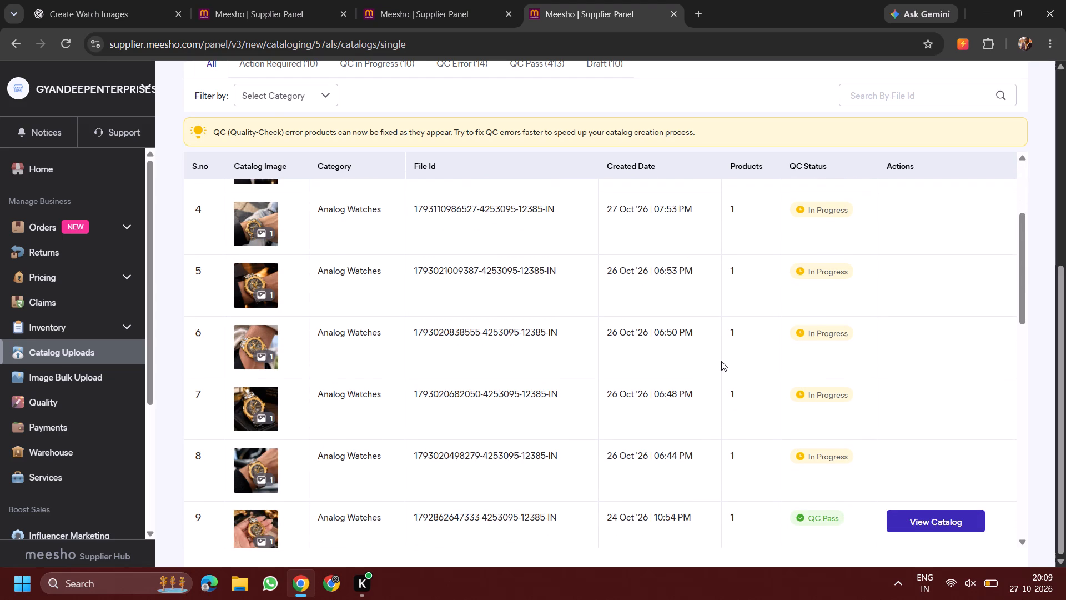
scroll(721, 361, "up", 7)
scroll(721, 361, "down", 5)
scroll(721, 361, "up", 4)
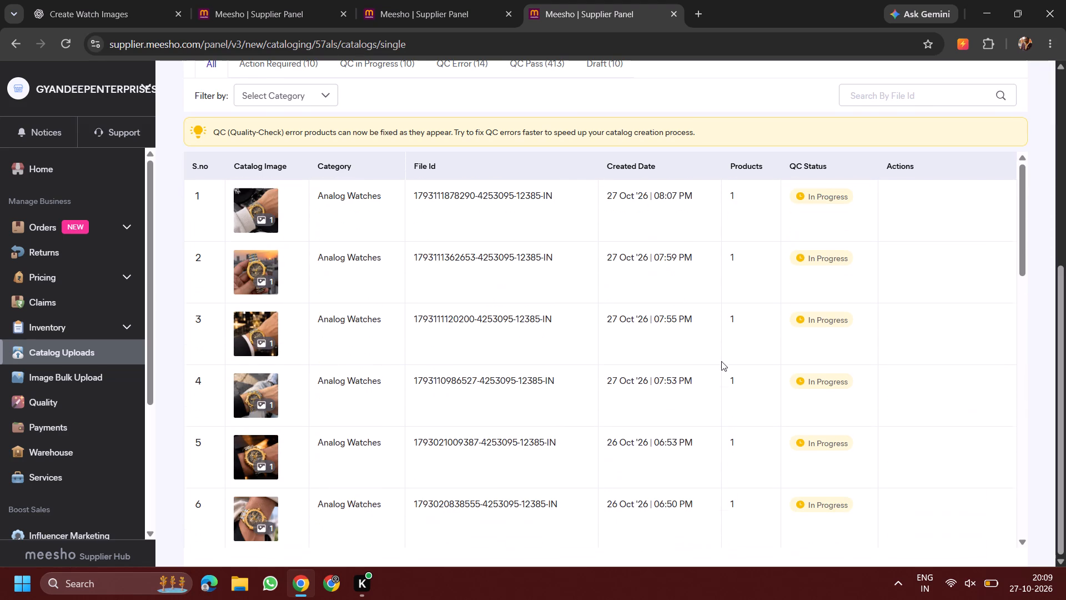
scroll(721, 361, "down", 3)
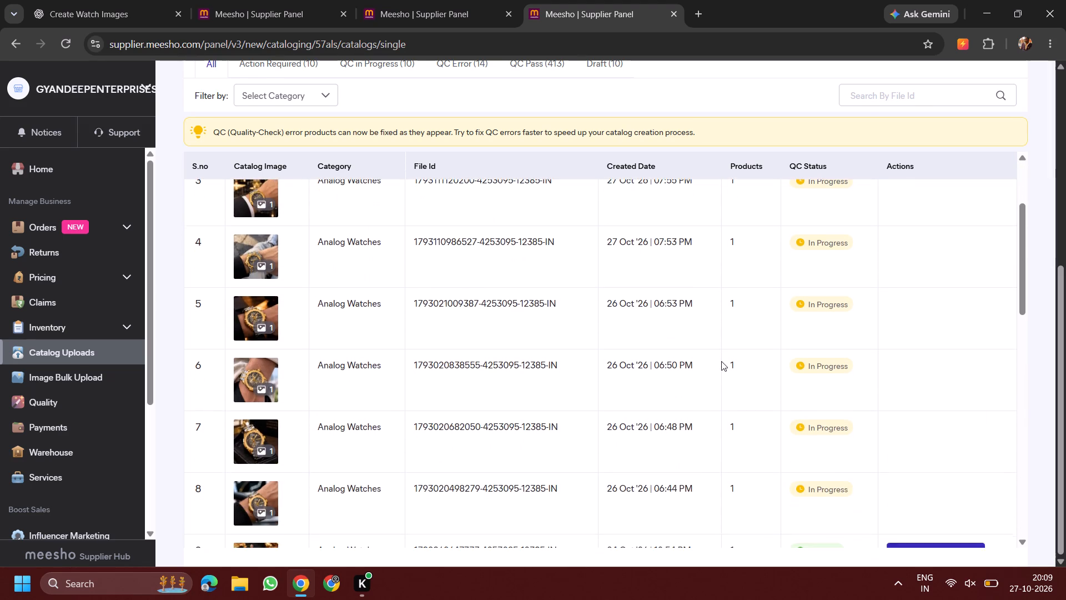
scroll(721, 361, "down", 4)
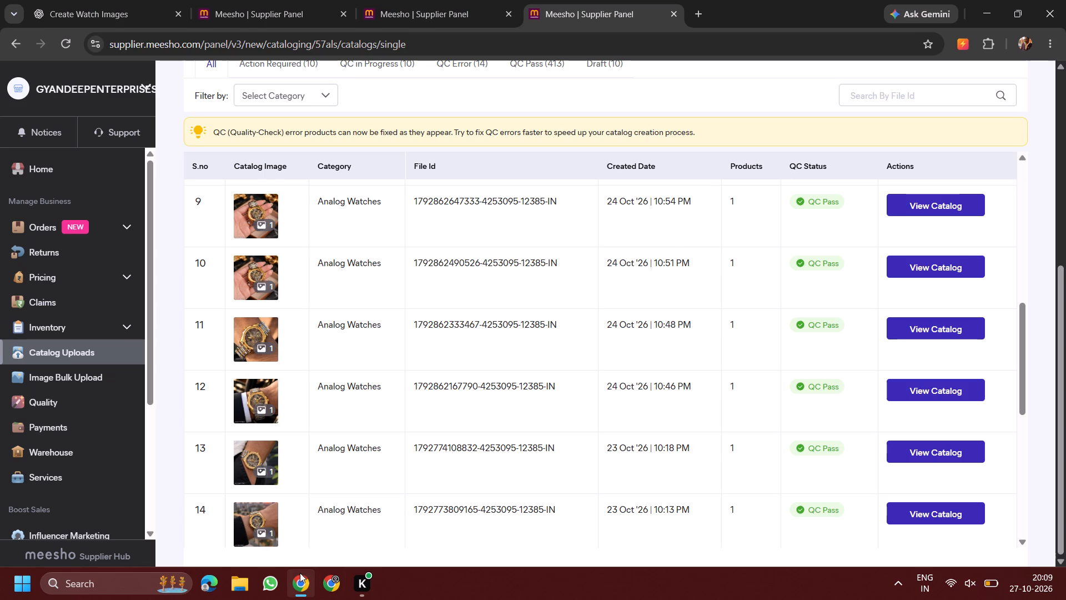
Launch another Chrome window and open a different browser profile from the profile chooser.
right_click(300, 572)
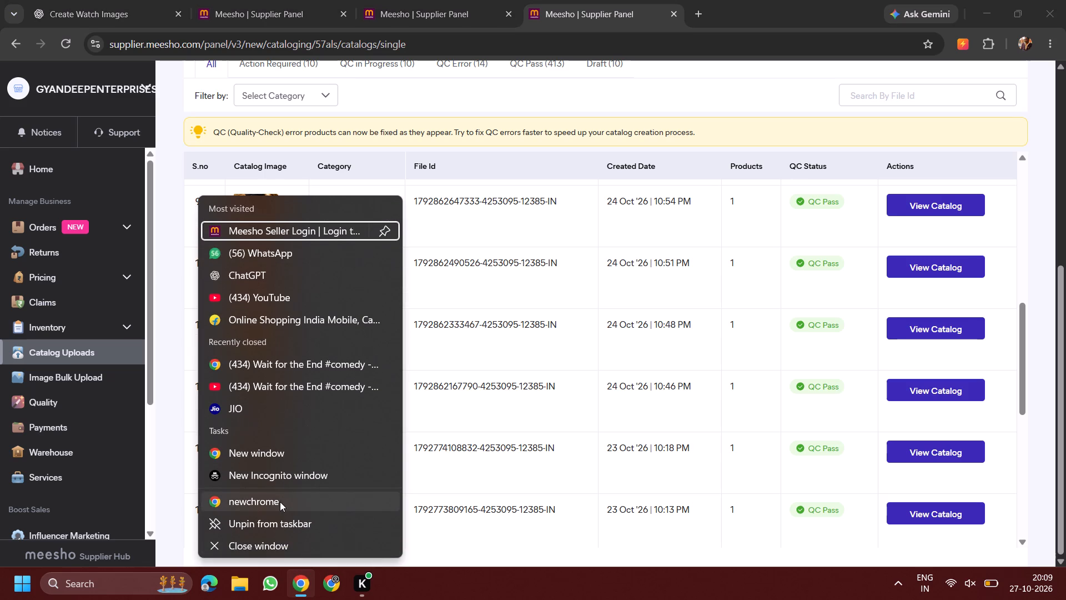
left_click(280, 502)
scroll(674, 332, "down", 1)
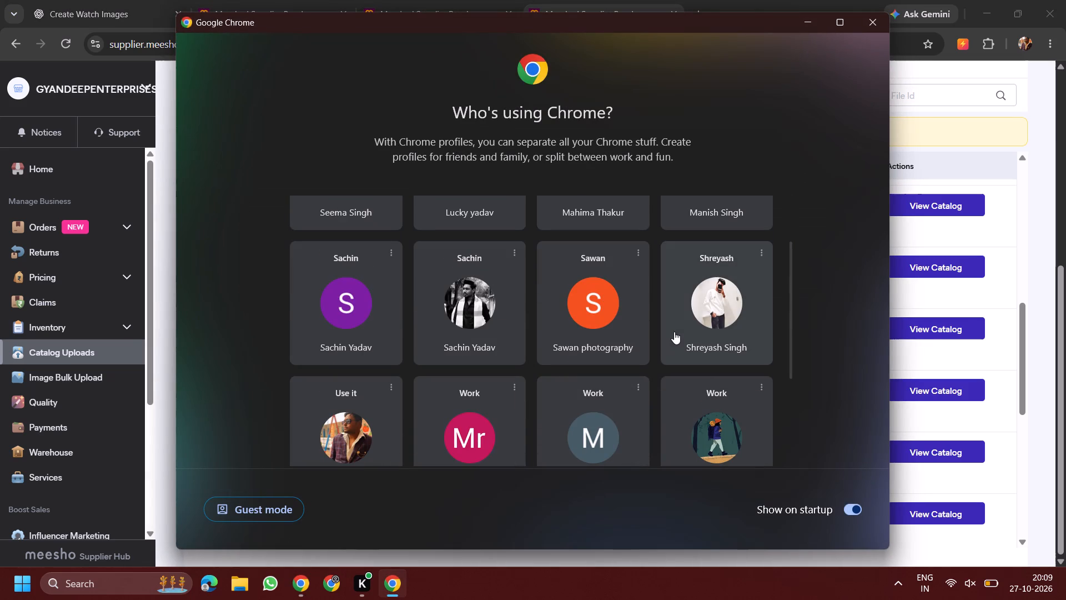
scroll(656, 273, "up", 1)
left_click(741, 269)
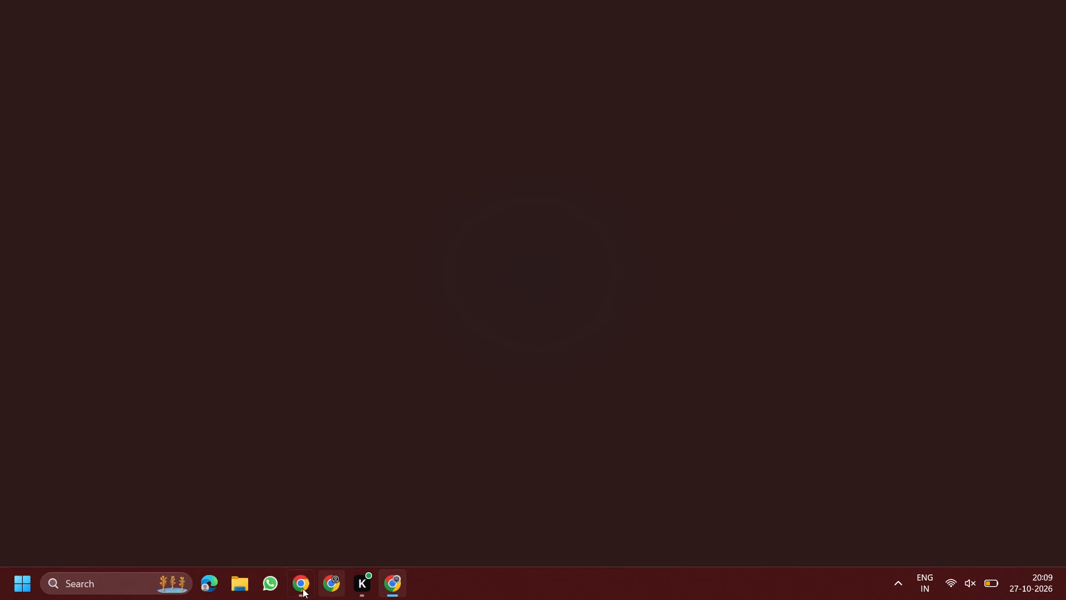
right_click(303, 588)
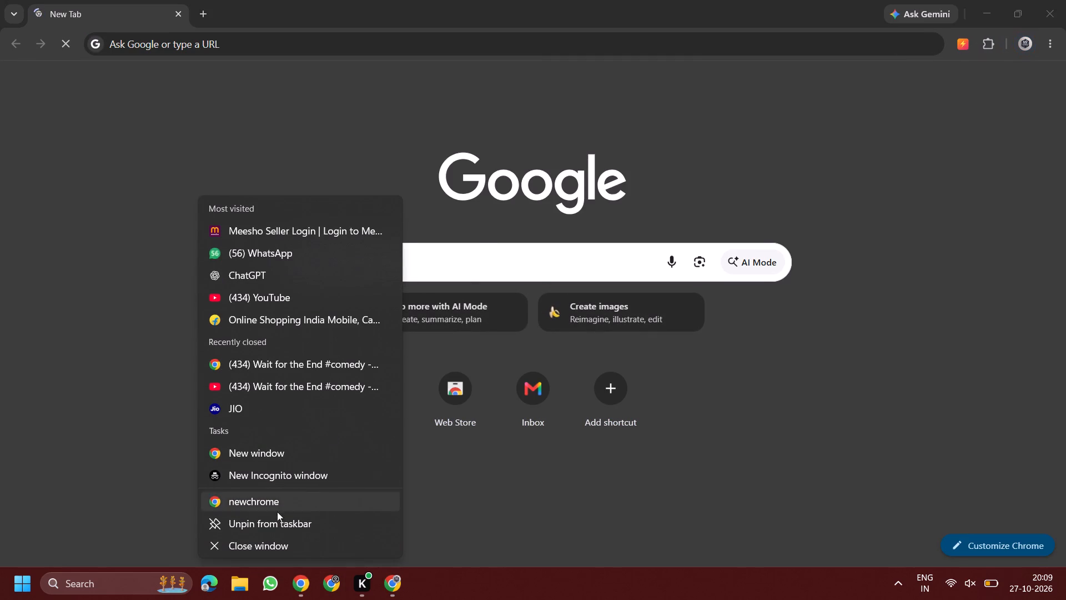
left_click(279, 498)
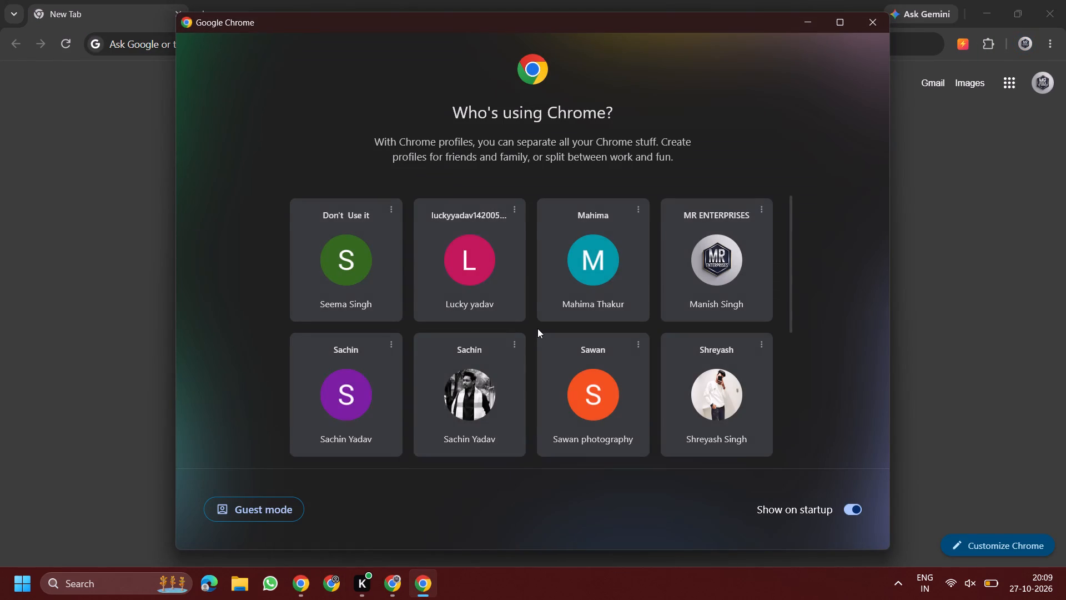
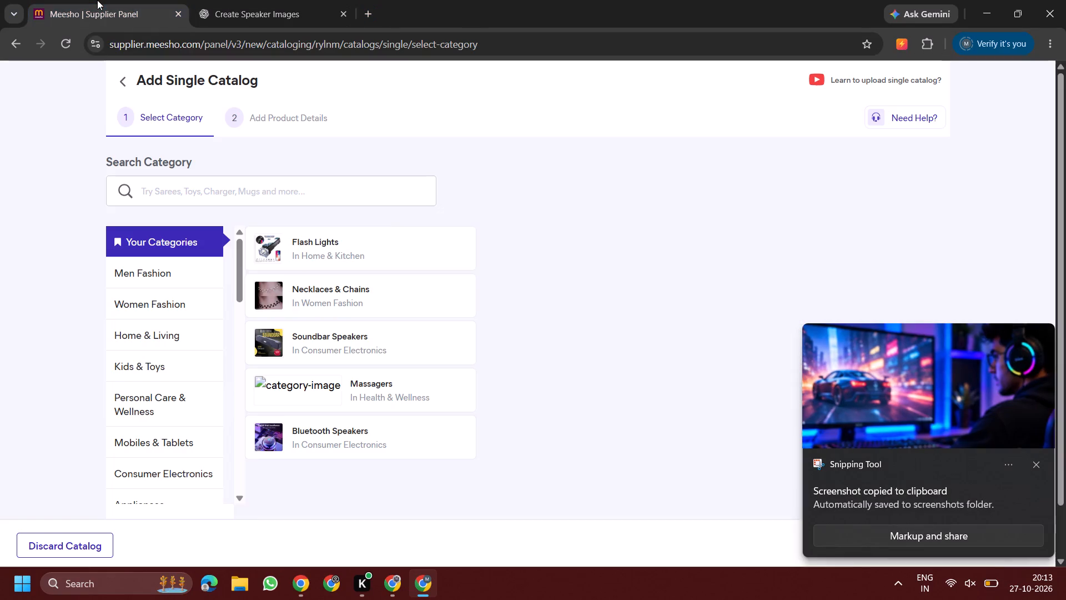
left_click(369, 342)
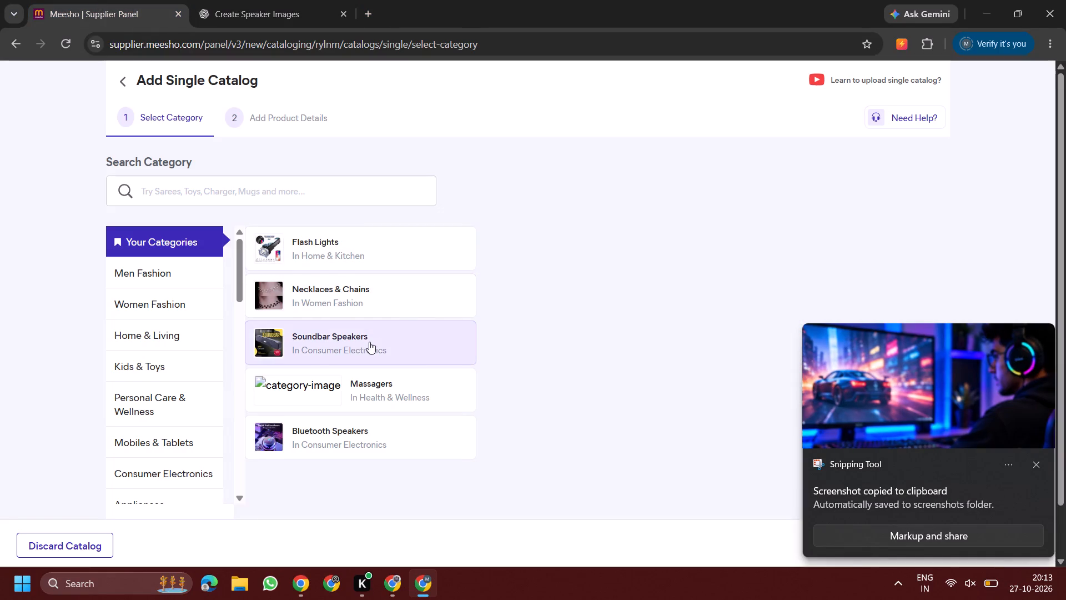
Open the Meesho single catalog uploads page in a new browser tab.
left_click(366, 0)
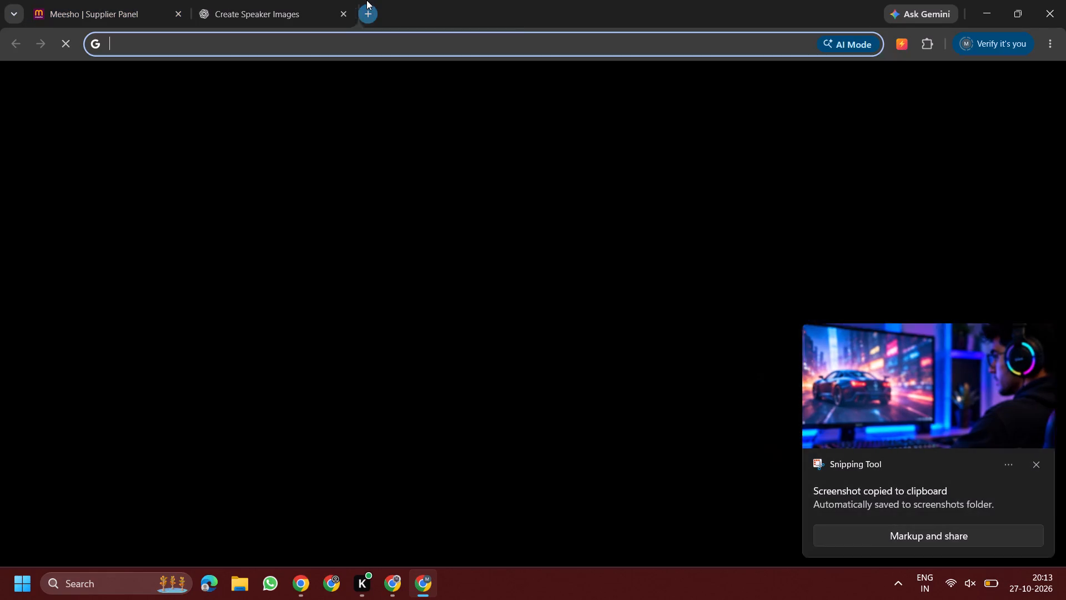
key("m")
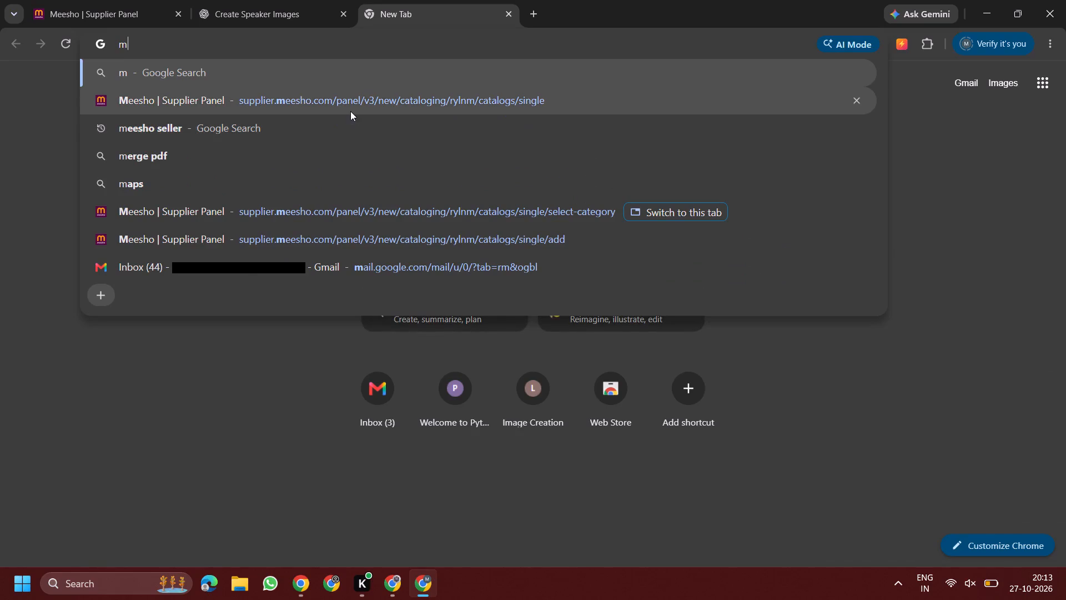
left_click(351, 108)
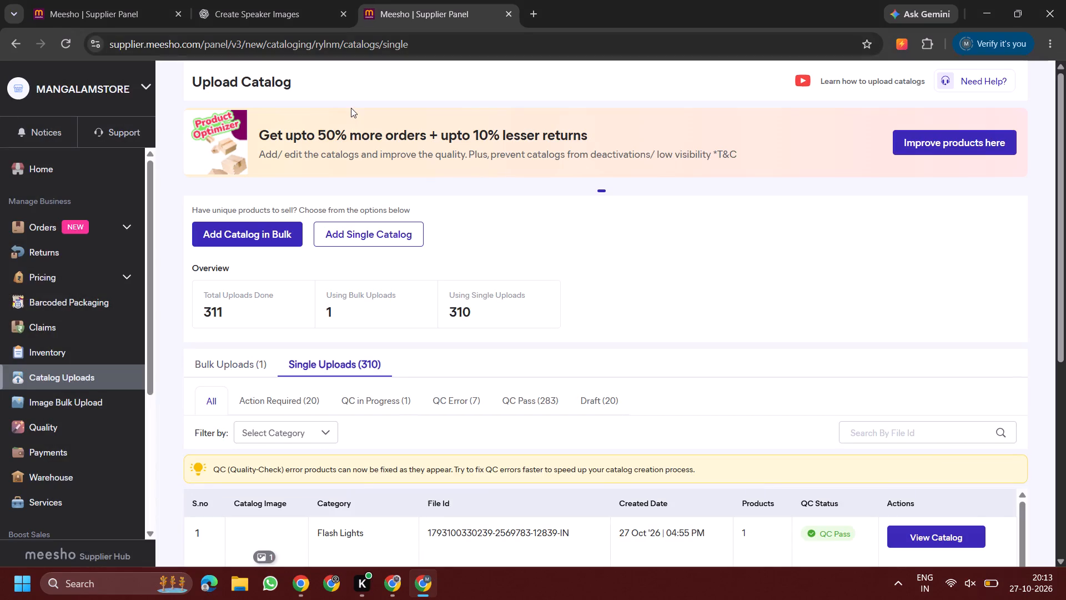
Examine the single uploads list for the recent catalogs' categories, creation dates and QC status.
scroll(470, 333, "down", 1)
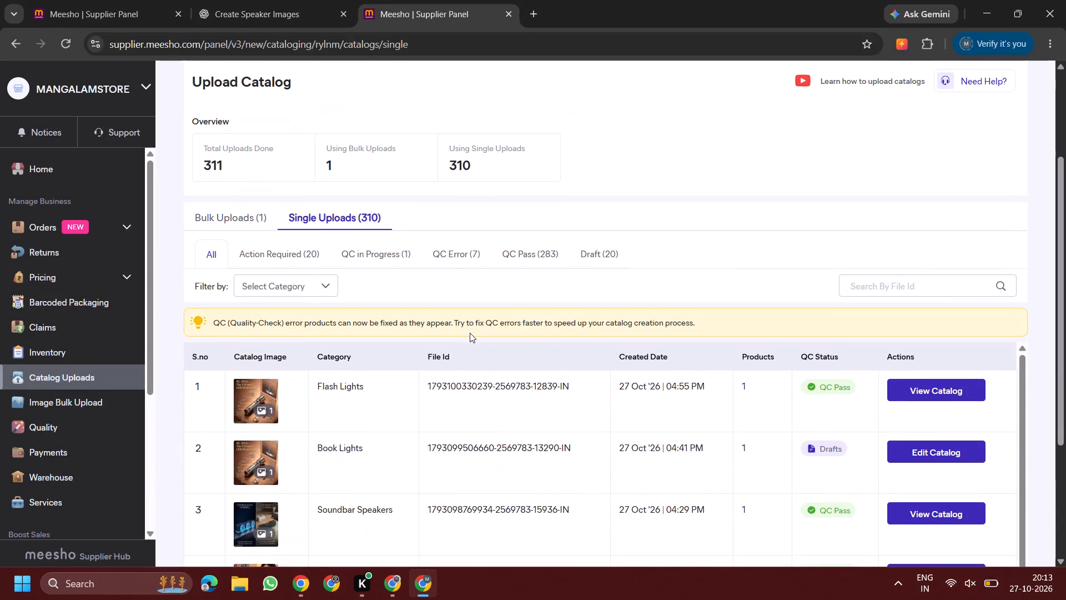
scroll(542, 335, "down", 3)
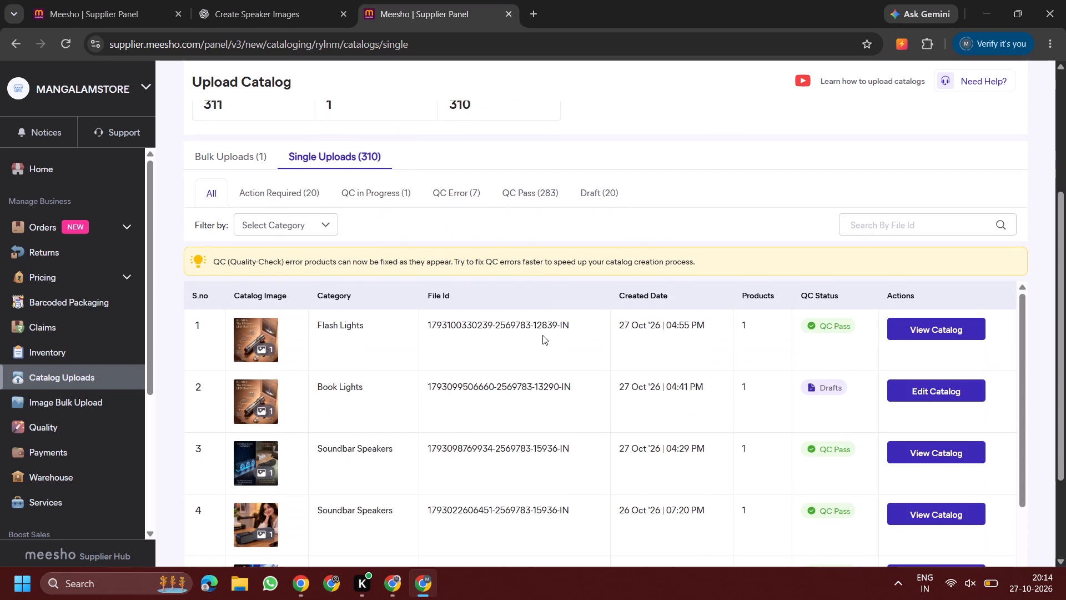
scroll(542, 335, "down", 1)
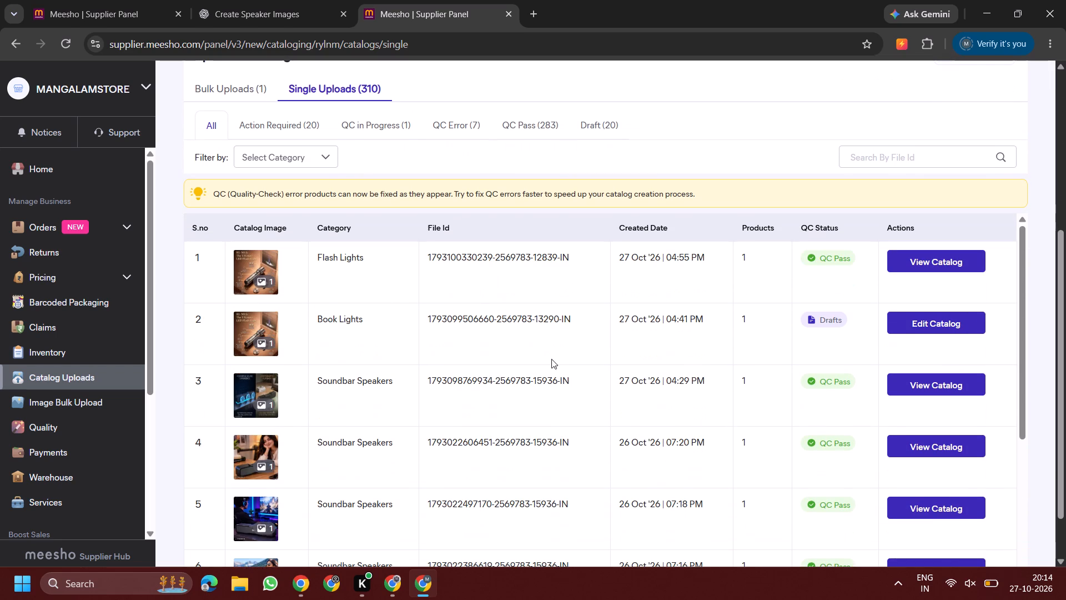
scroll(534, 369, "up", 1)
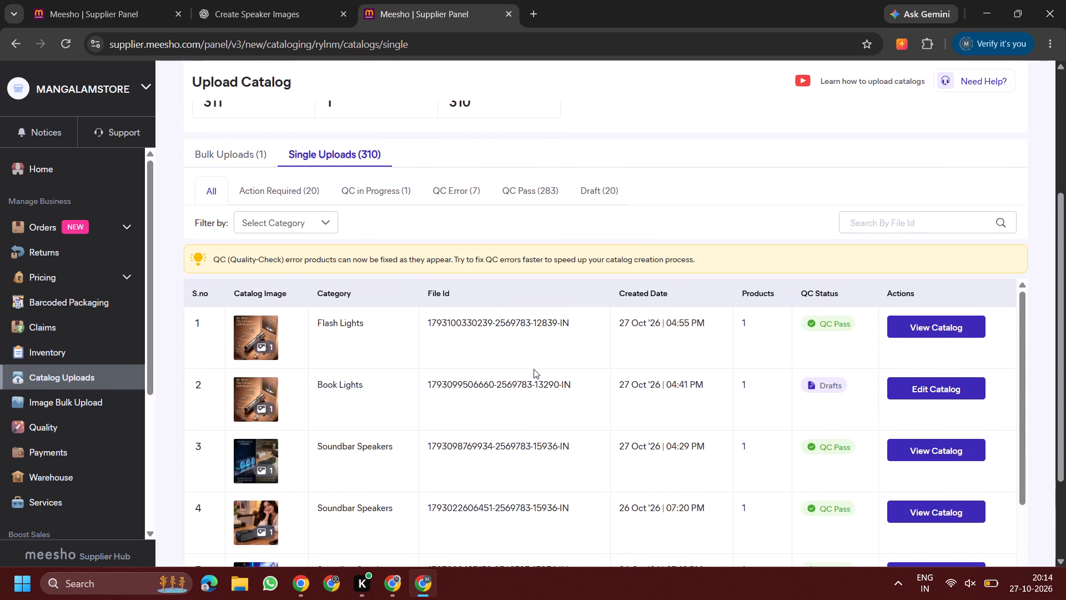
scroll(534, 369, "down", 2)
scroll(534, 369, "up", 3)
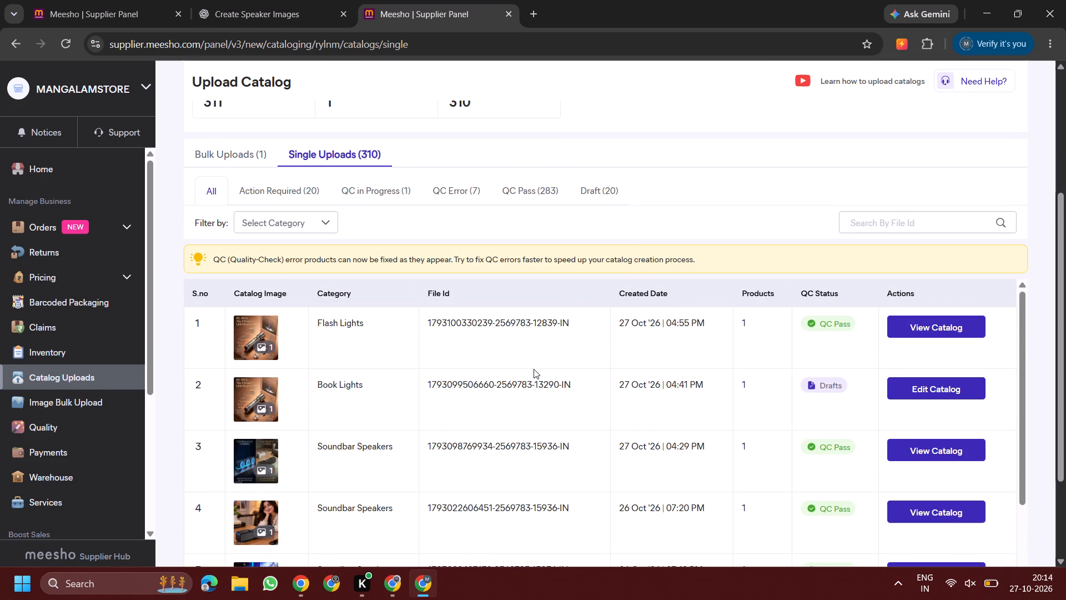
scroll(621, 408, "right", 2)
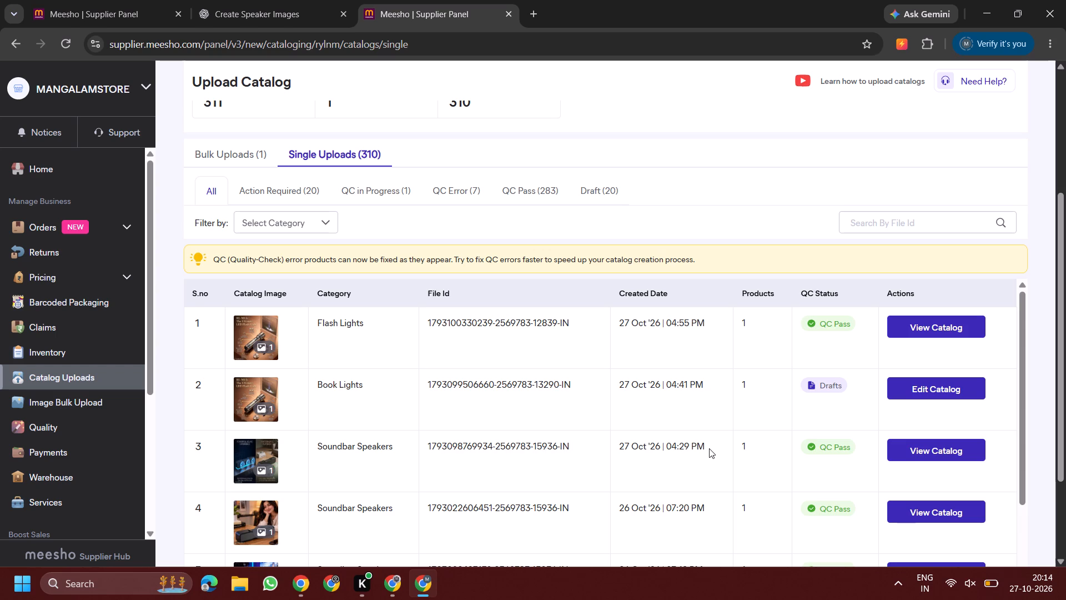
scroll(709, 448, "down", 2)
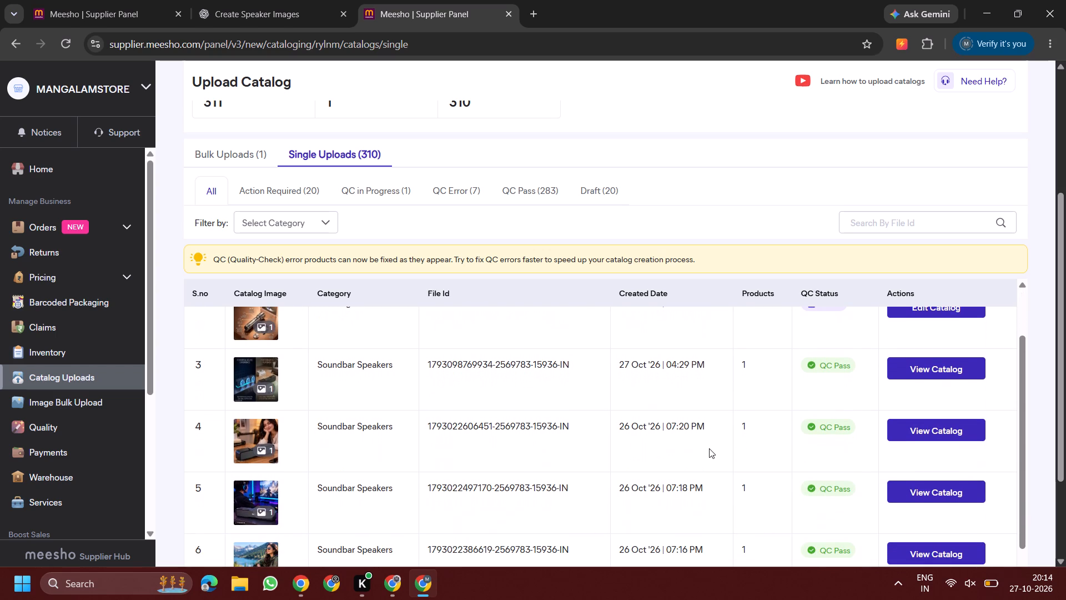
scroll(709, 448, "up", 3)
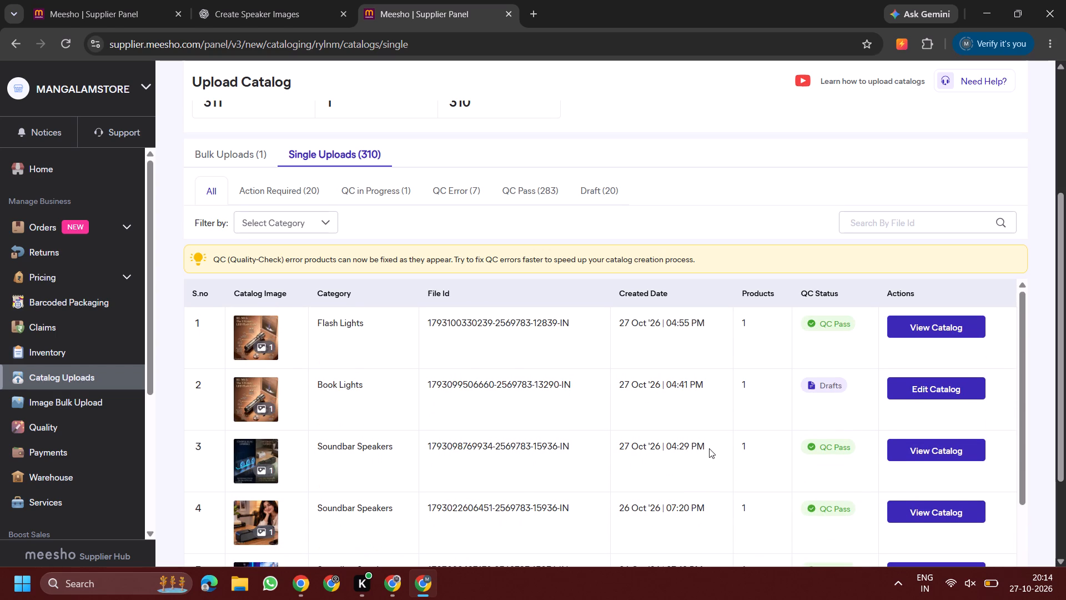
scroll(709, 448, "up", 2)
scroll(709, 448, "down", 2)
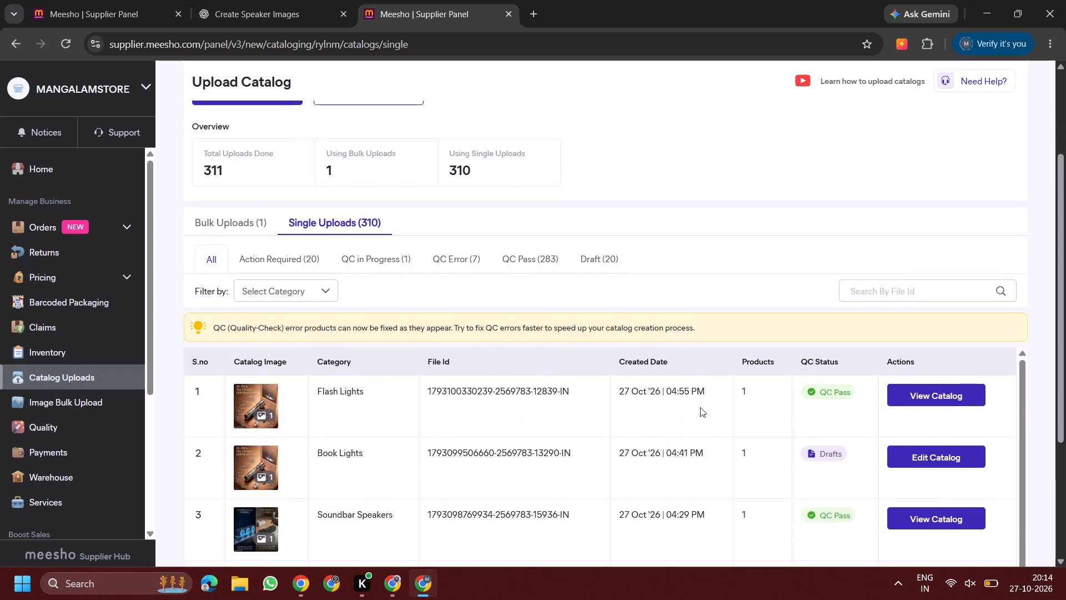
scroll(685, 328, "down", 1)
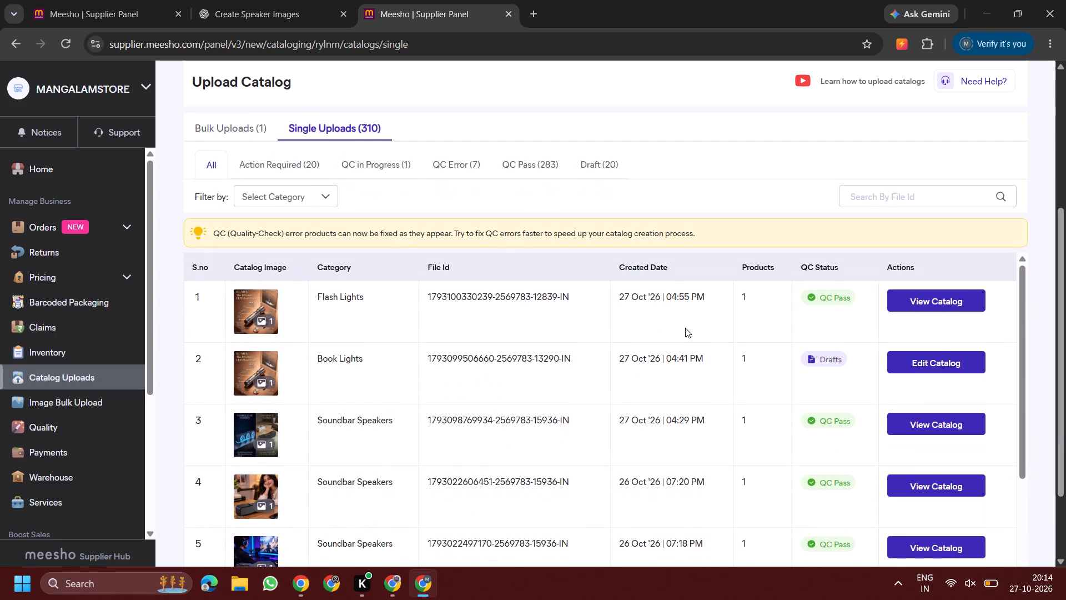
scroll(685, 328, "up", 3)
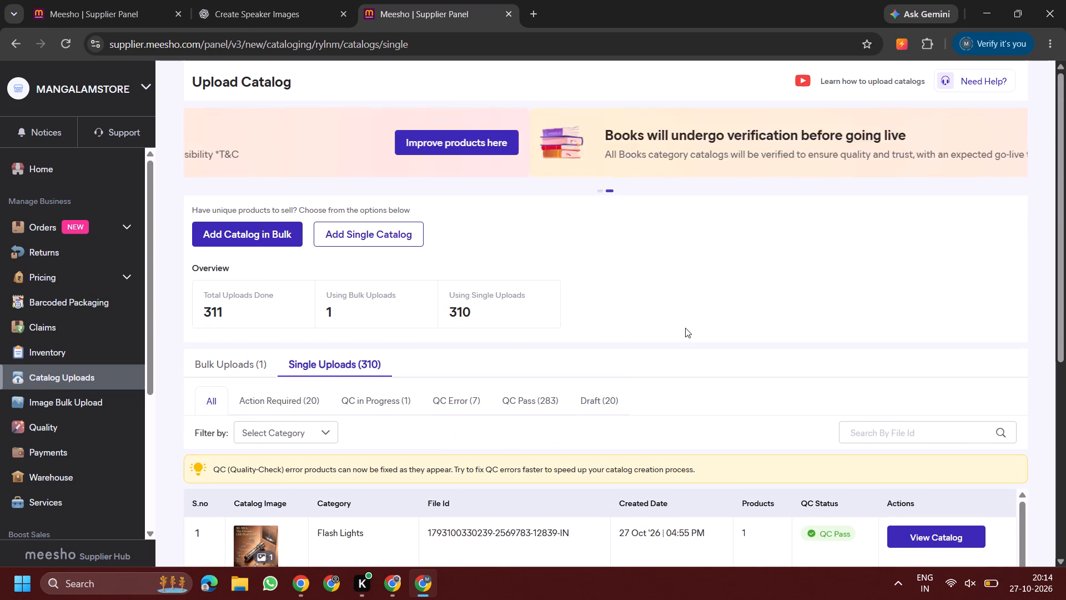
scroll(685, 328, "down", 2)
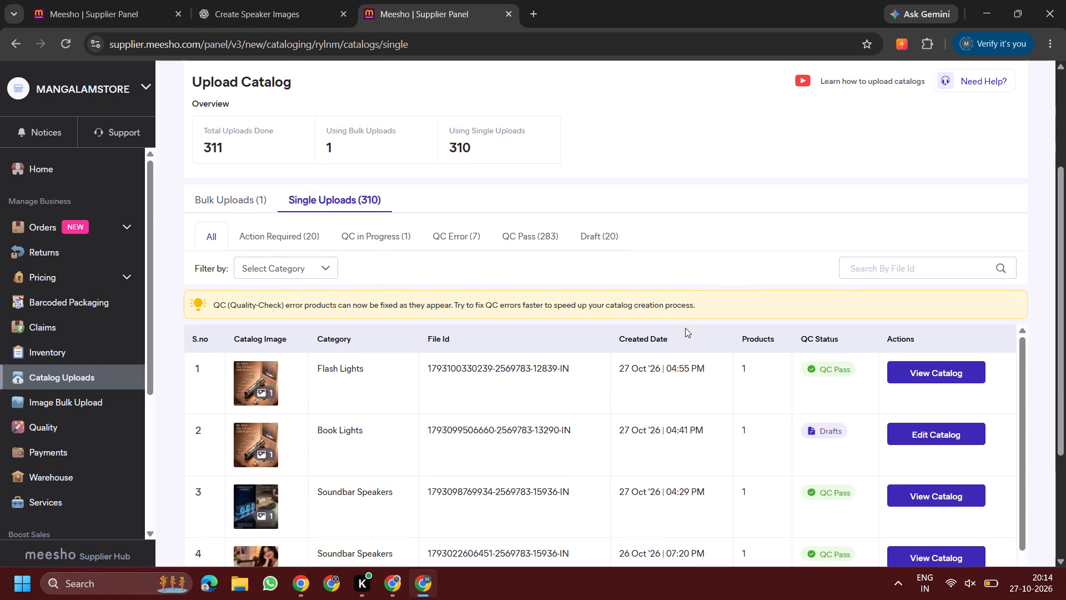
scroll(685, 328, "down", 1)
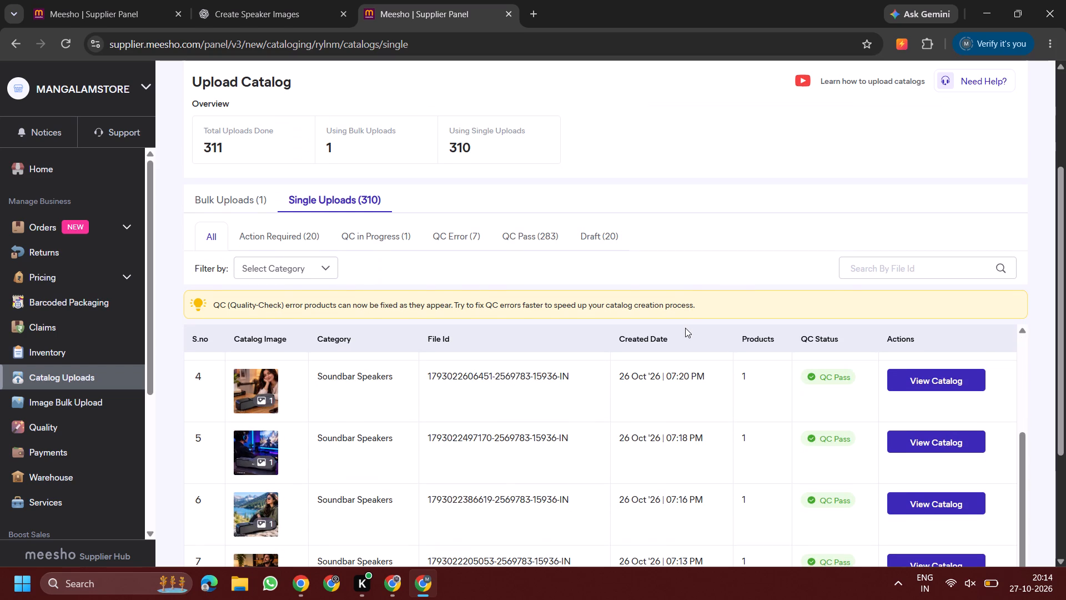
scroll(685, 328, "up", 3)
scroll(686, 188, "up", 2)
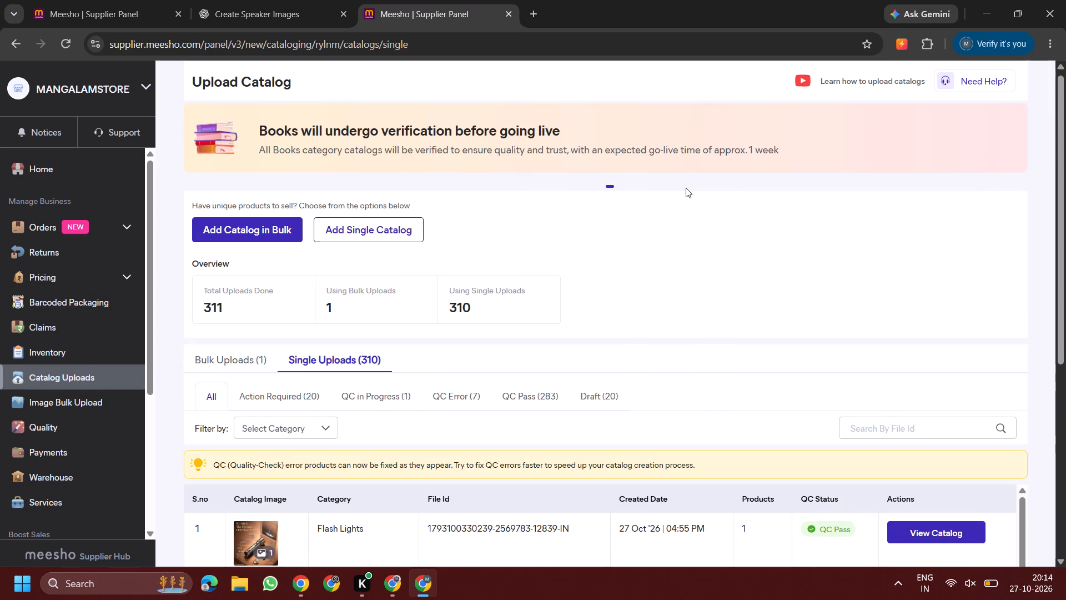
Start a new single catalog in the Soundbar Speakers category.
left_click(383, 234)
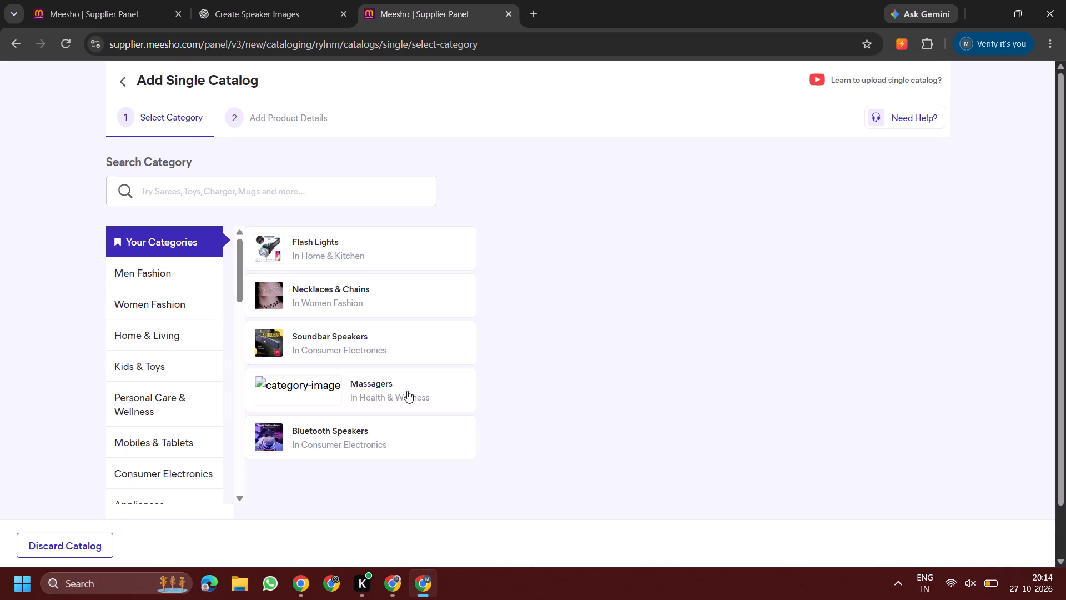
left_click(369, 331)
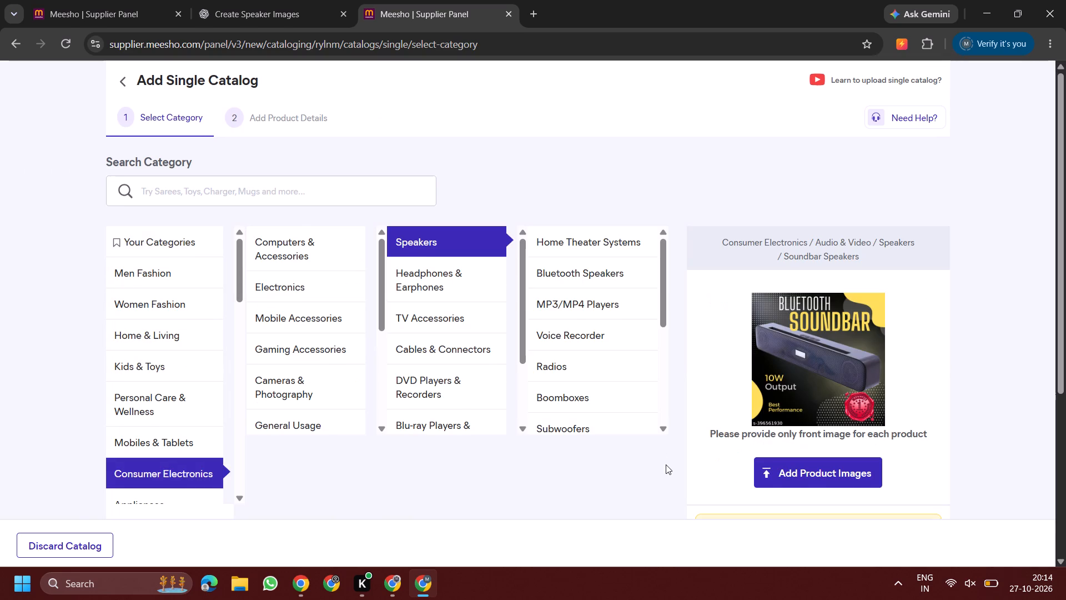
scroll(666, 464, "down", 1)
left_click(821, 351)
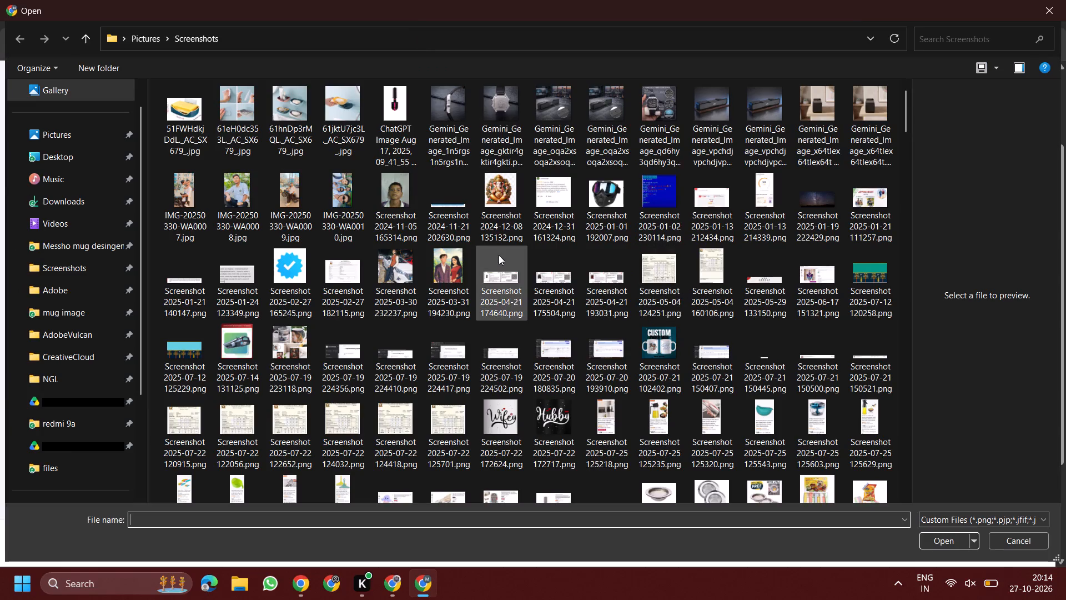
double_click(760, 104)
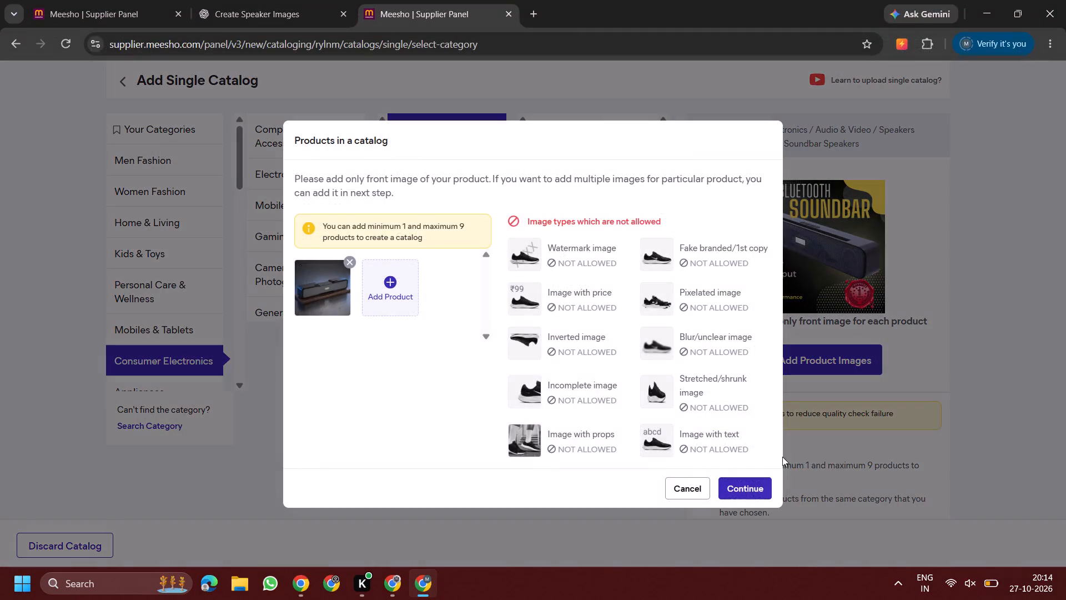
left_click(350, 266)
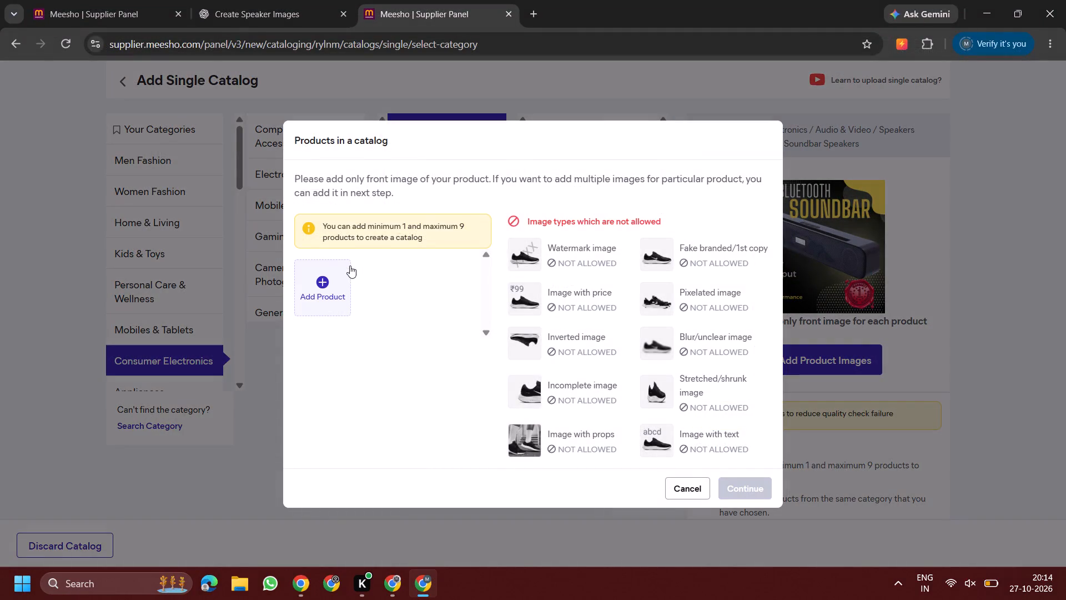
Add Screenshot 2026-10-27 201317.png, the man with the soundbar, as the product's front image and continue to the product details.
left_click(338, 291)
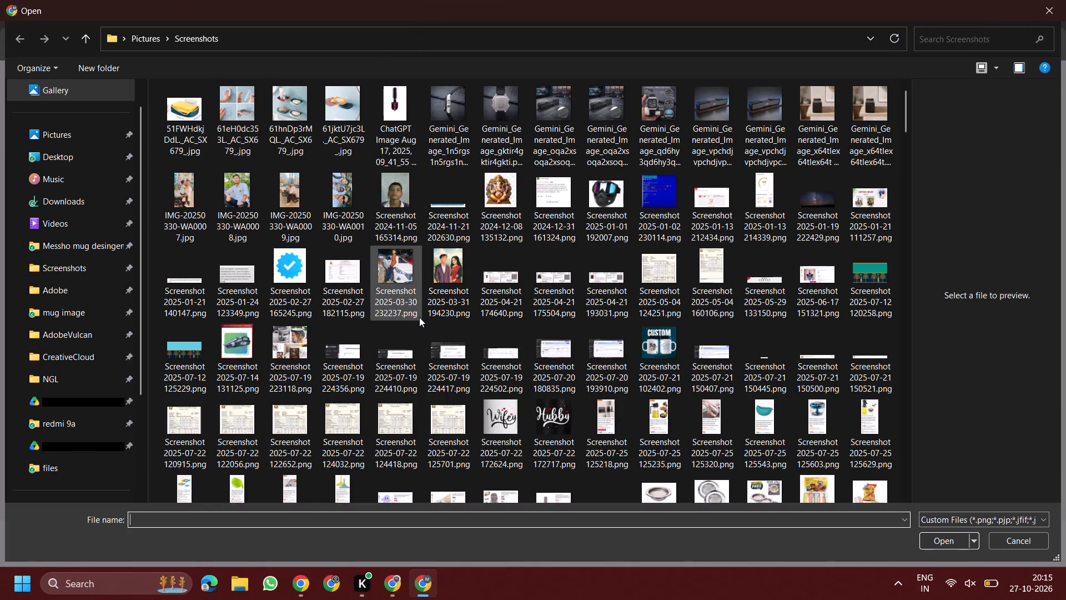
scroll(419, 317, "down", 20)
scroll(419, 317, "down", 20)
scroll(419, 317, "down", 20)
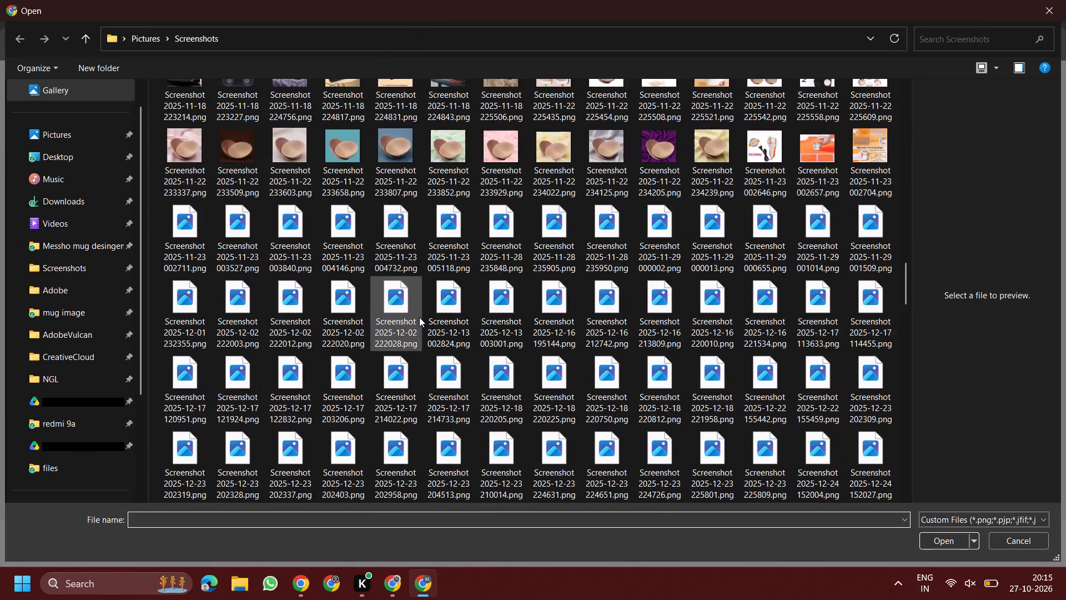
scroll(419, 317, "down", 20)
scroll(419, 317, "down", 20)
scroll(419, 317, "down", 20)
scroll(419, 317, "down", 6)
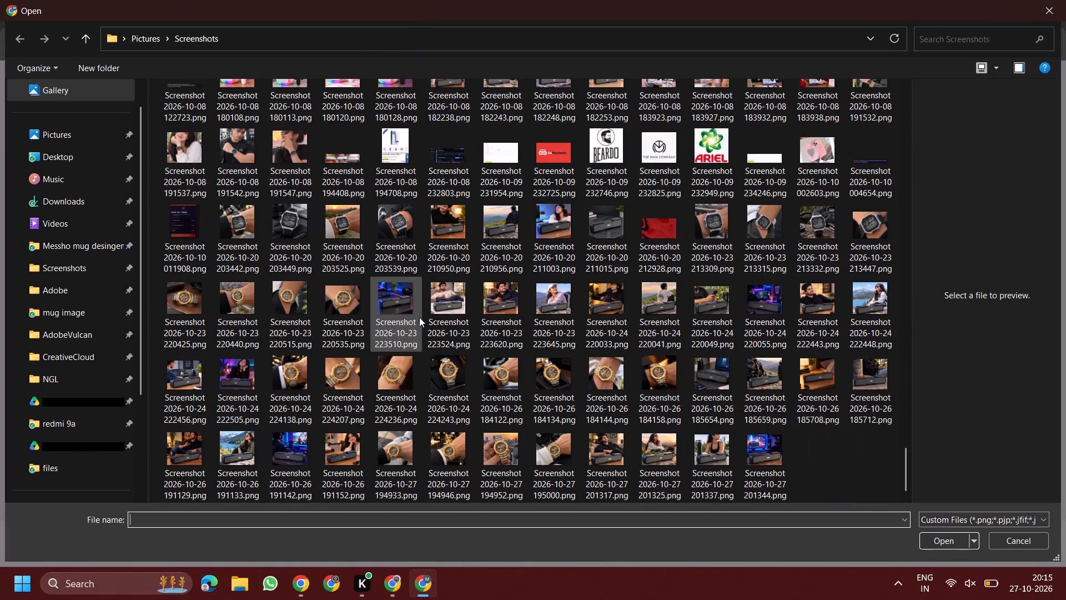
double_click(609, 471)
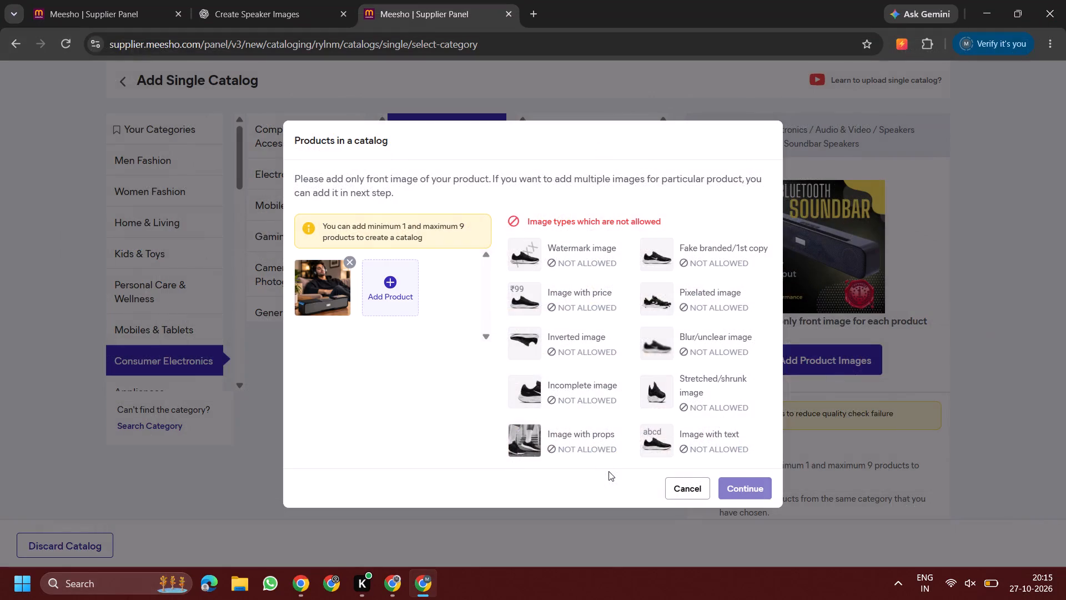
left_click(757, 485)
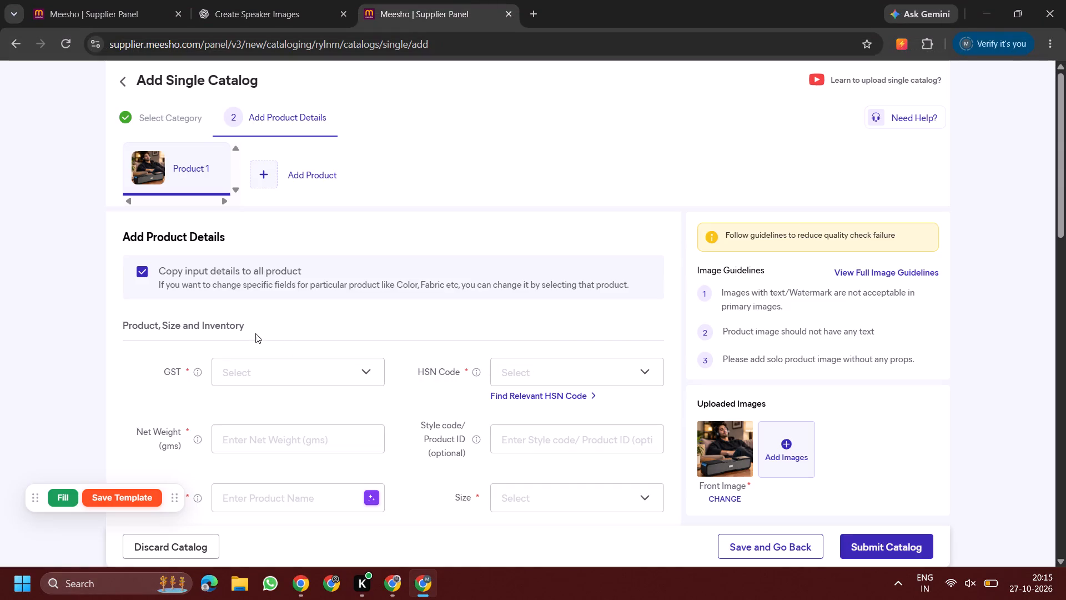
Fill the product details from the saved template "sanjay newsound bar 740".
left_click(67, 488)
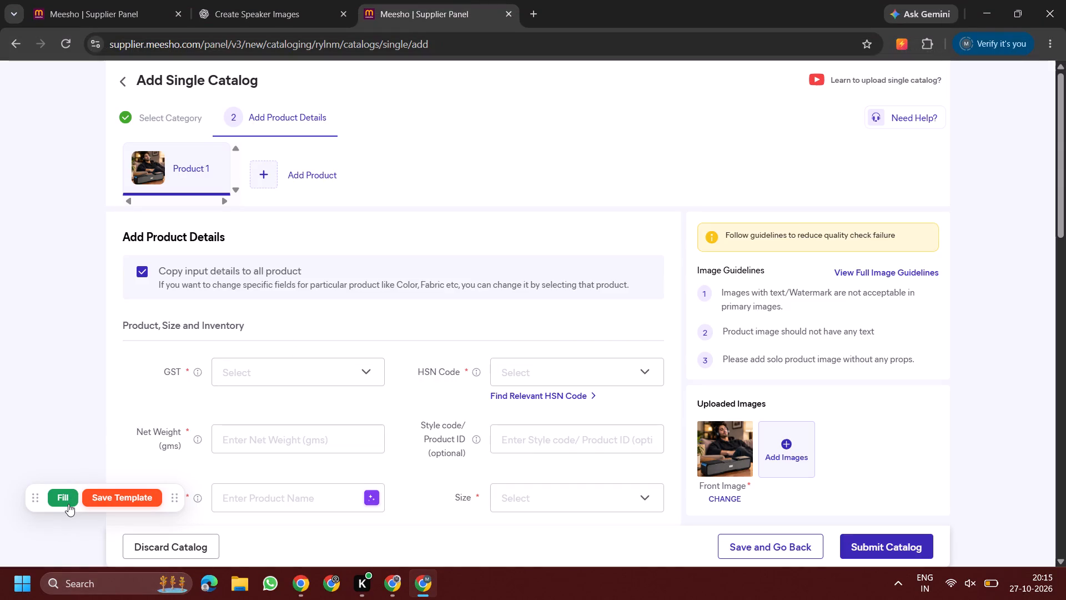
left_click(68, 504)
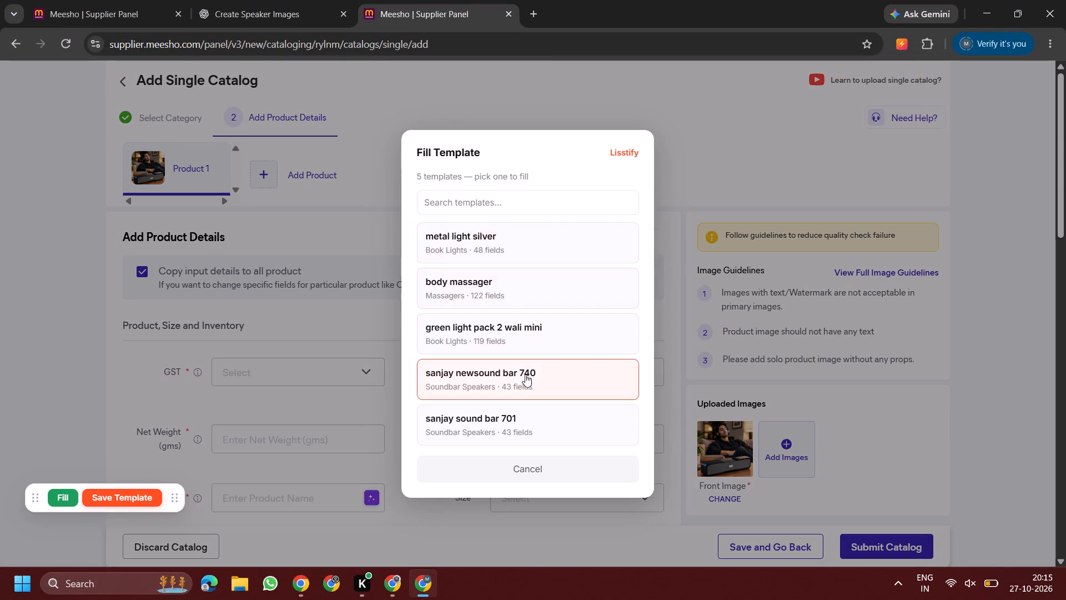
left_click(528, 372)
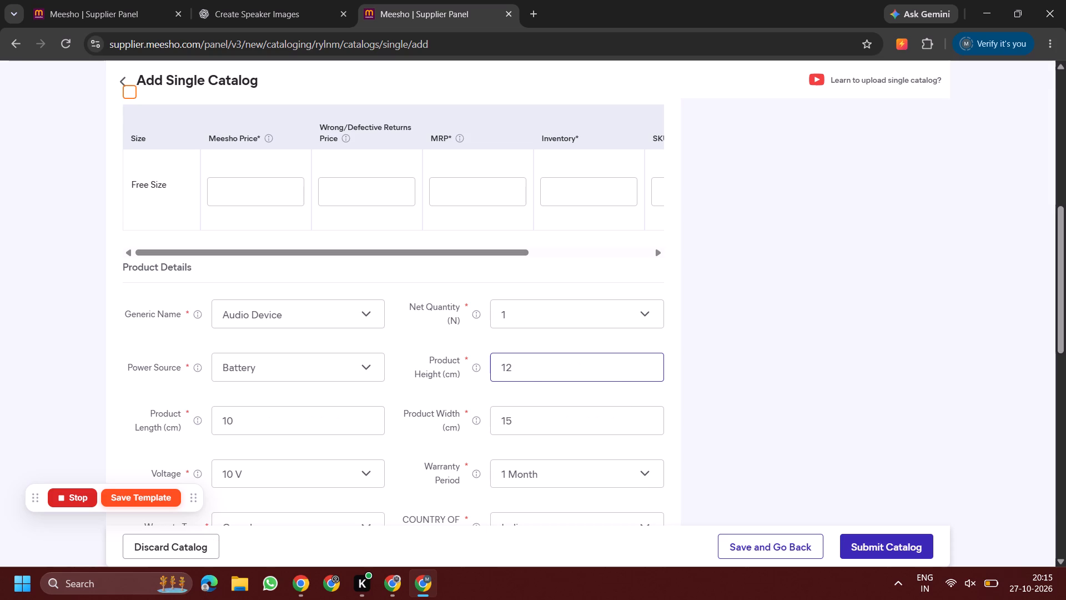
Switch to the first Meesho tab and load the single catalog uploads page there.
left_click(146, 0)
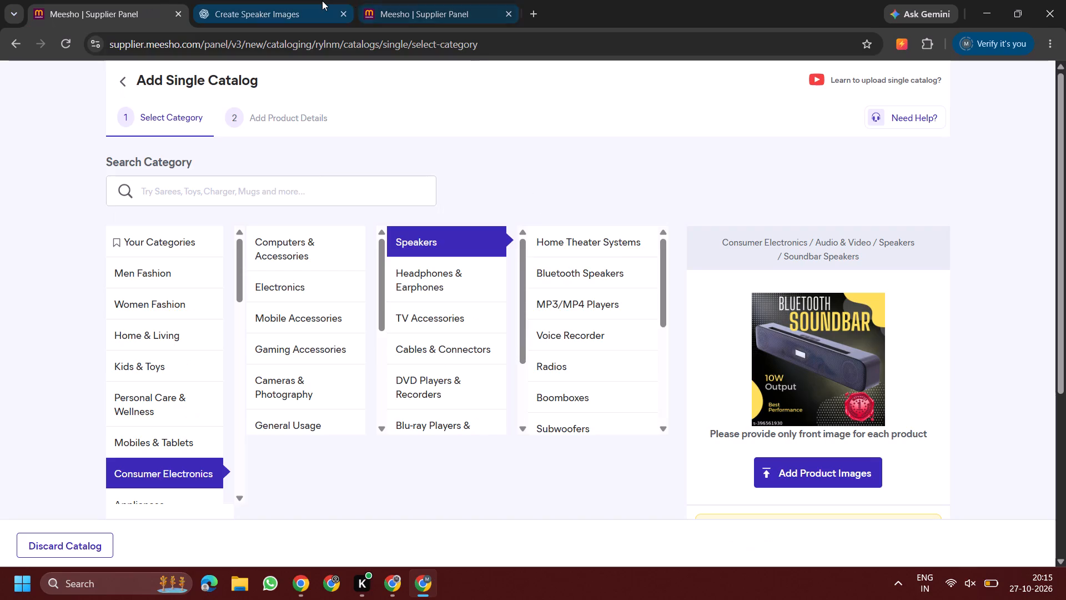
left_click(18, 40)
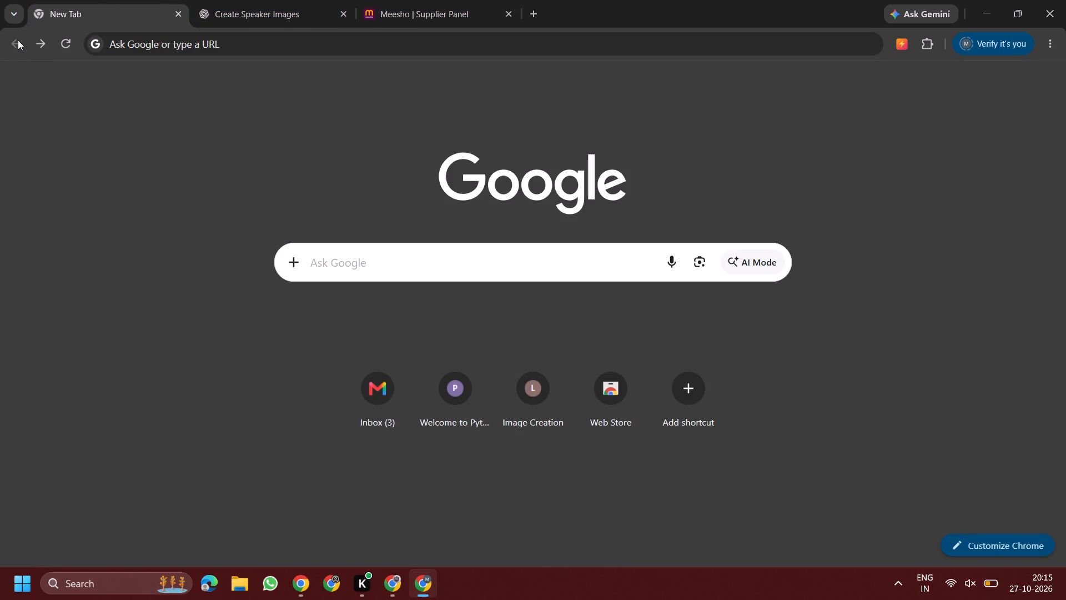
left_click(142, 45)
key("m")
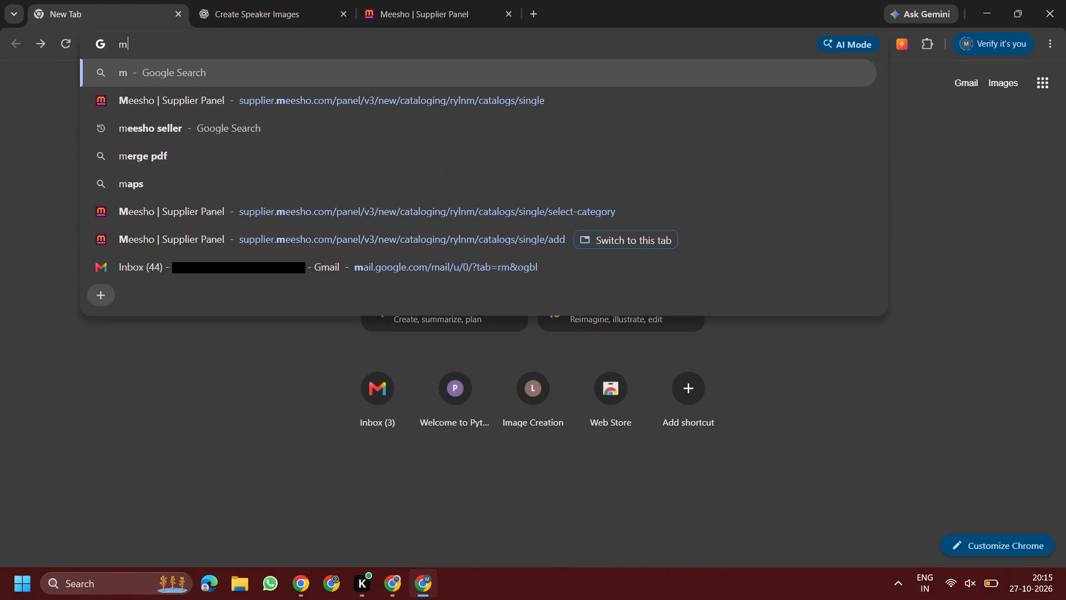
left_click(195, 203)
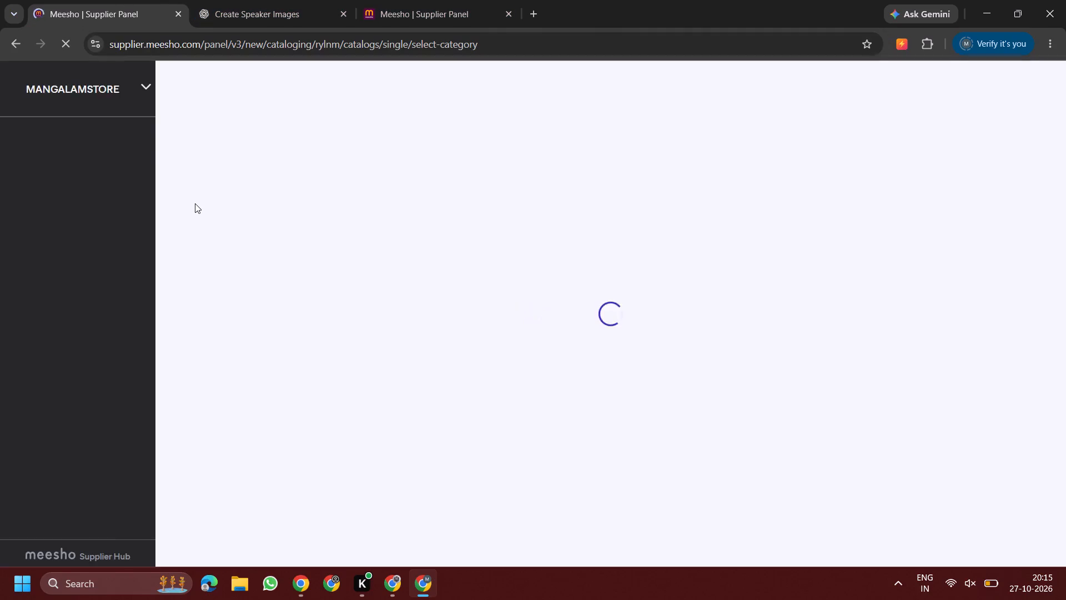
left_click(11, 38)
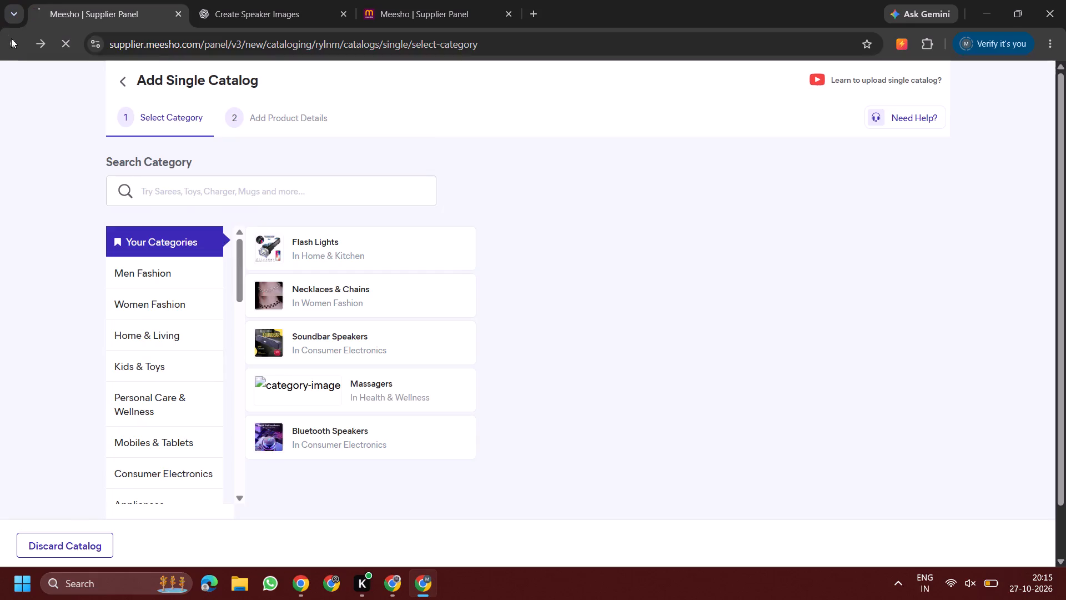
left_click(167, 48)
key("m")
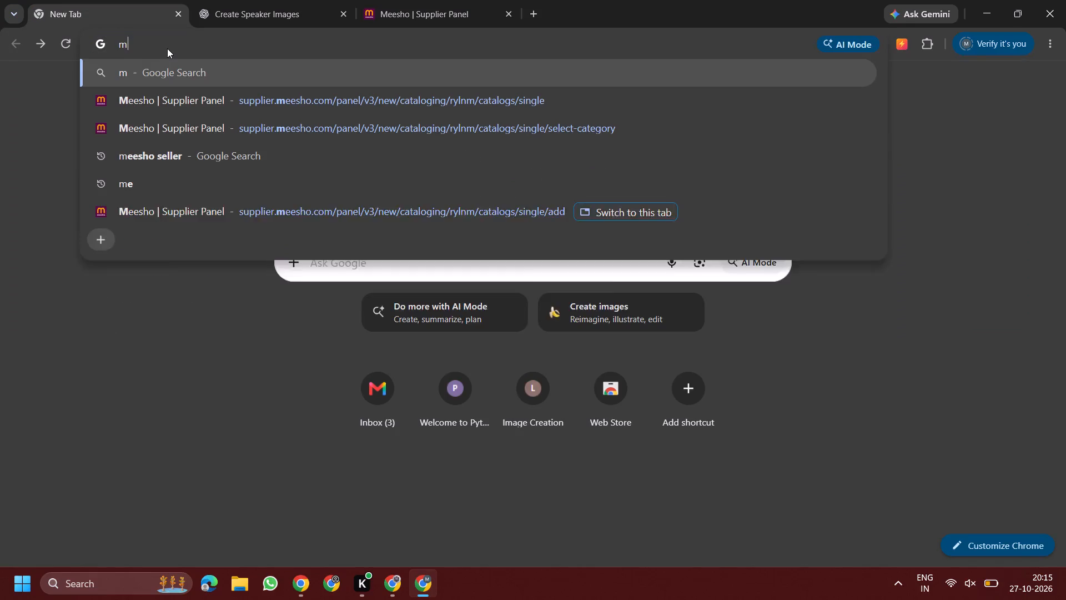
left_click(173, 93)
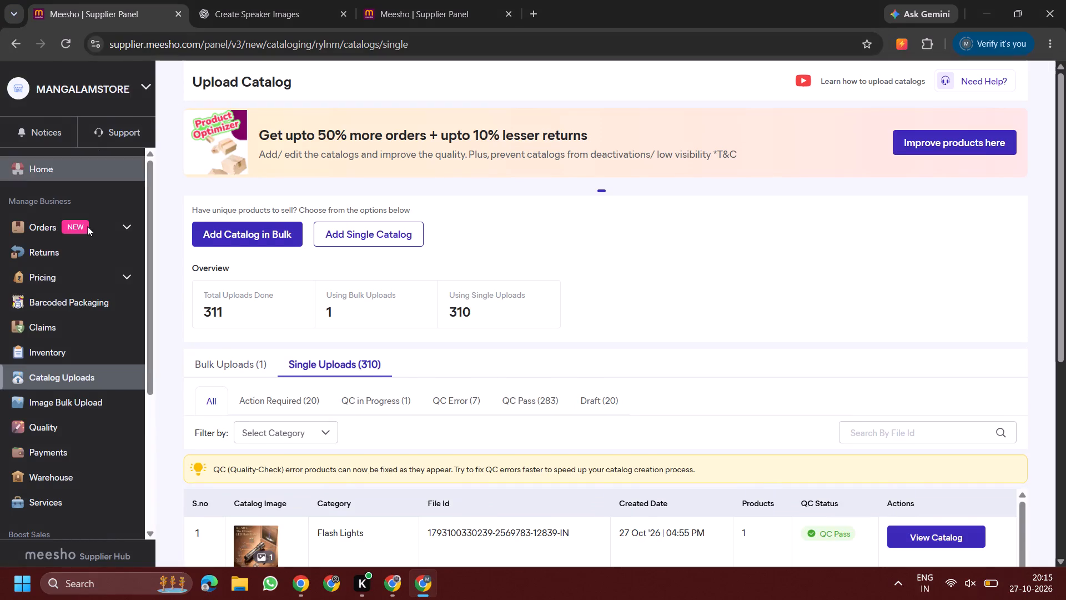
Open the inventory entry of the Soundbar Speakers catalog created 26 Oct '26 at 07:20 PM to check its price and style ID.
scroll(173, 350, "down", 2)
scroll(612, 393, "down", 1)
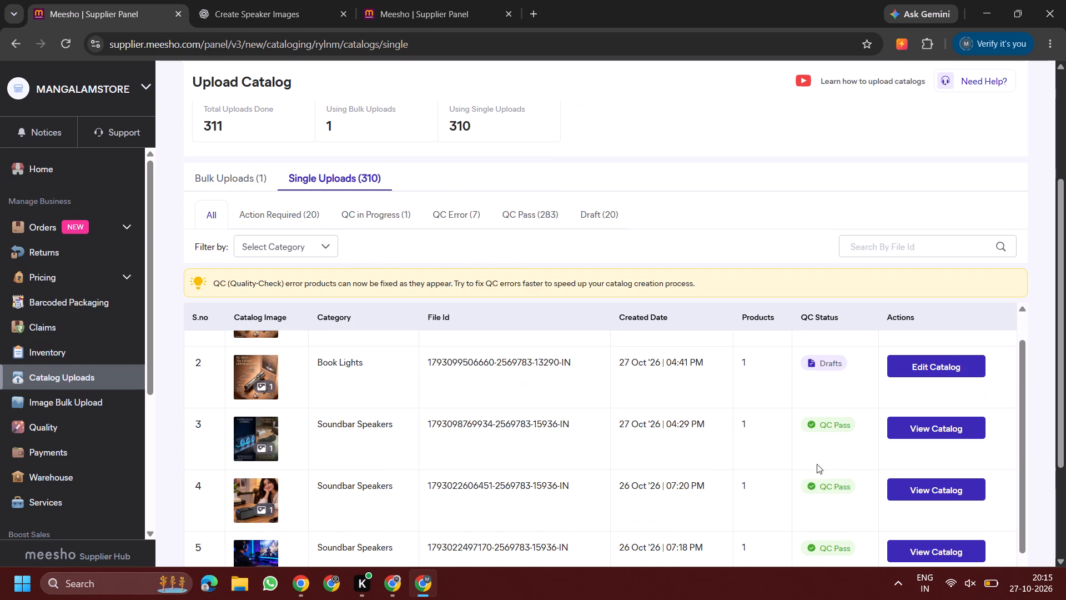
left_click(919, 483)
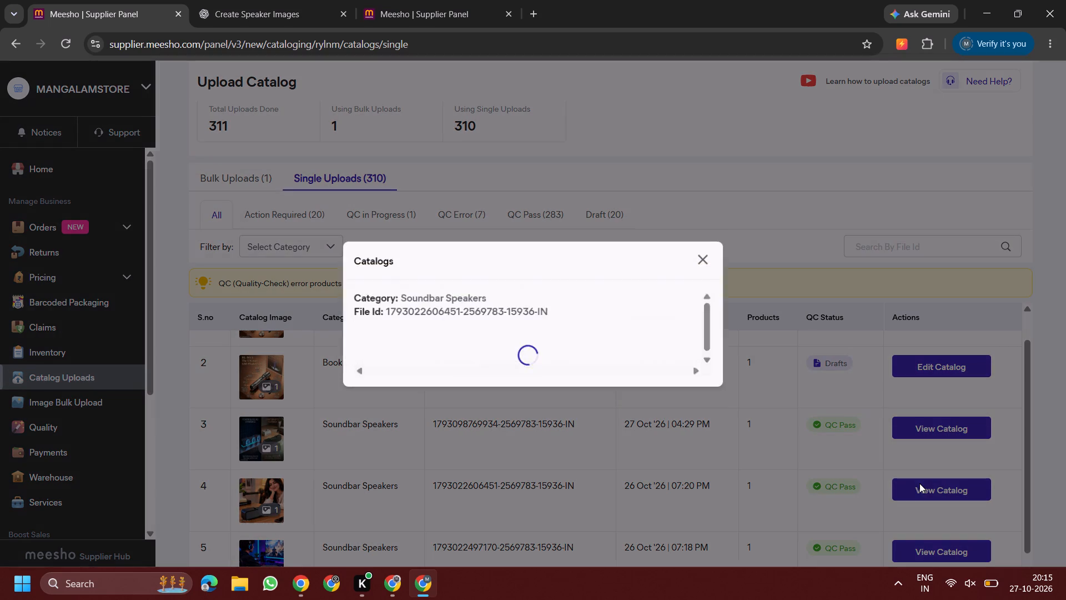
left_click(682, 334)
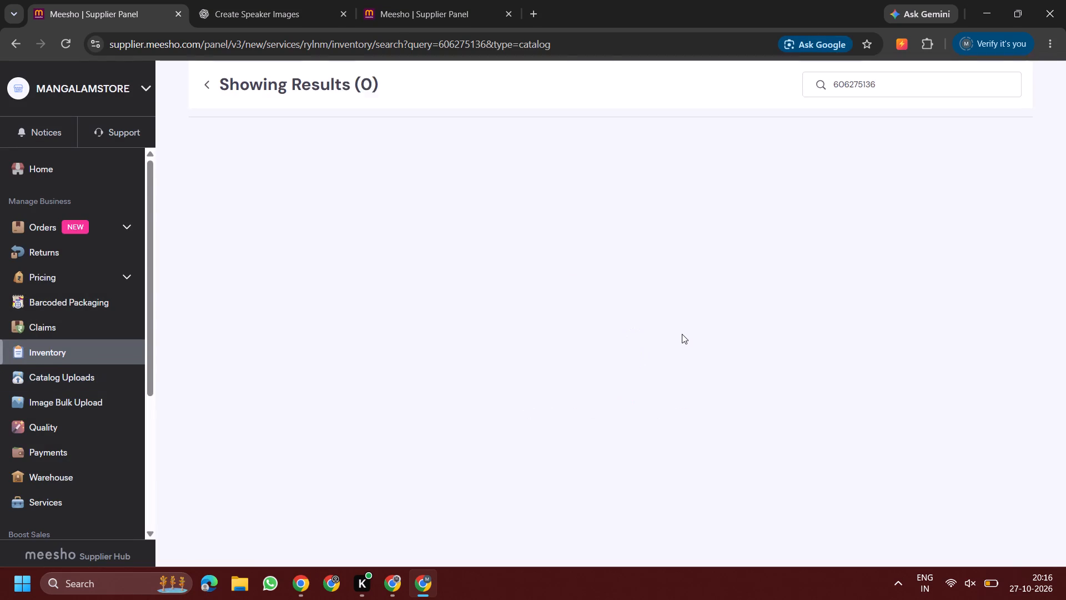
Return to the catalog form being filled and set the Meesho Price to 655 and the Wrong/Defective Returns Price to 653.
left_click(448, 0)
scroll(324, 226, "up", 1)
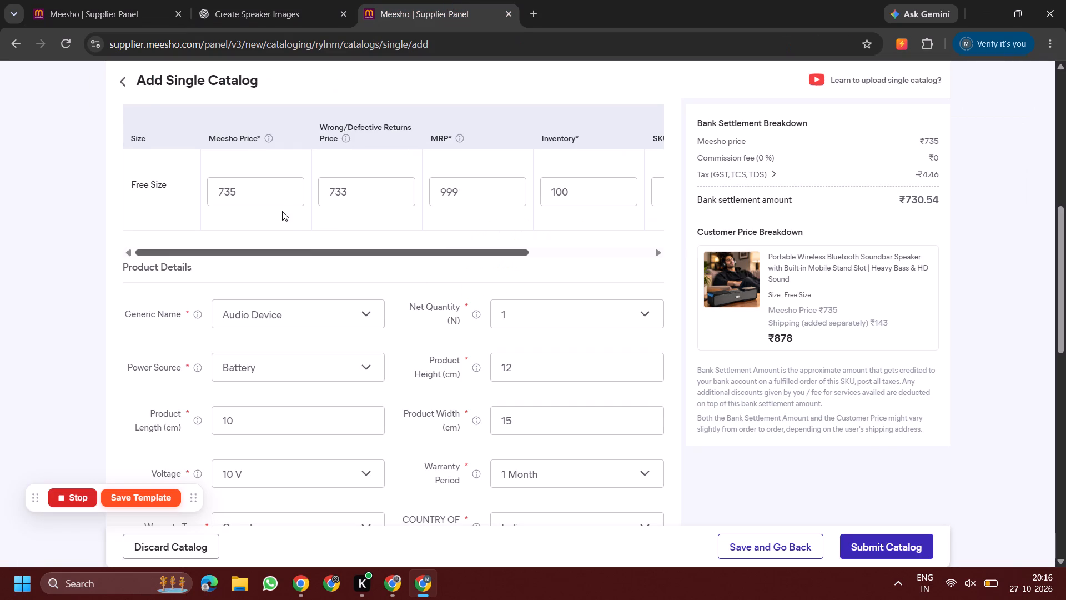
left_click(223, 224)
left_click(235, 213)
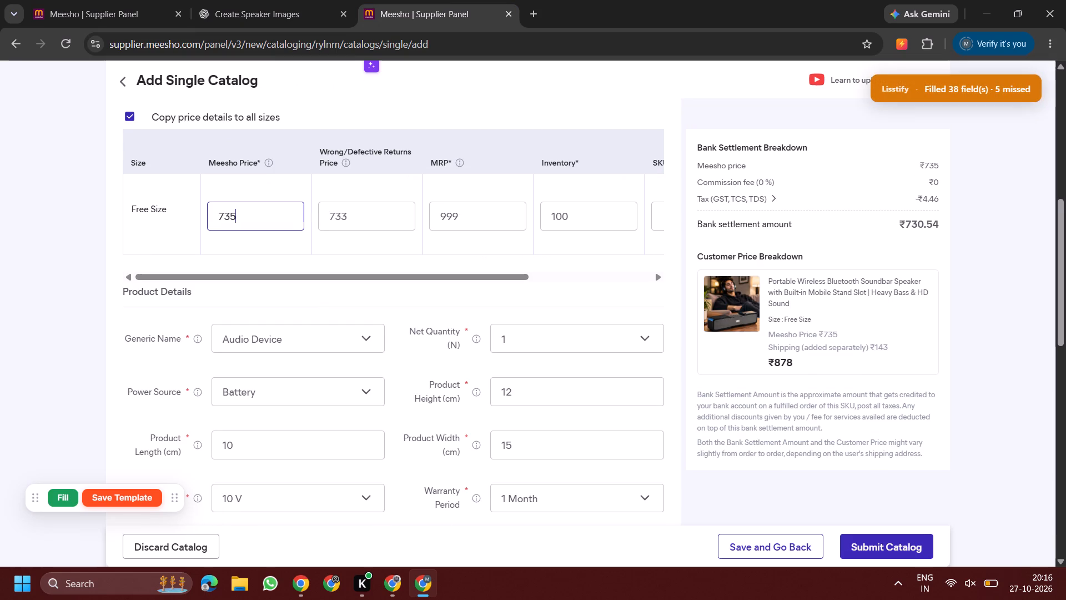
left_click(228, 216)
key("BackSpace")
key("BackSpace")
key("BackSpace")
key("6")
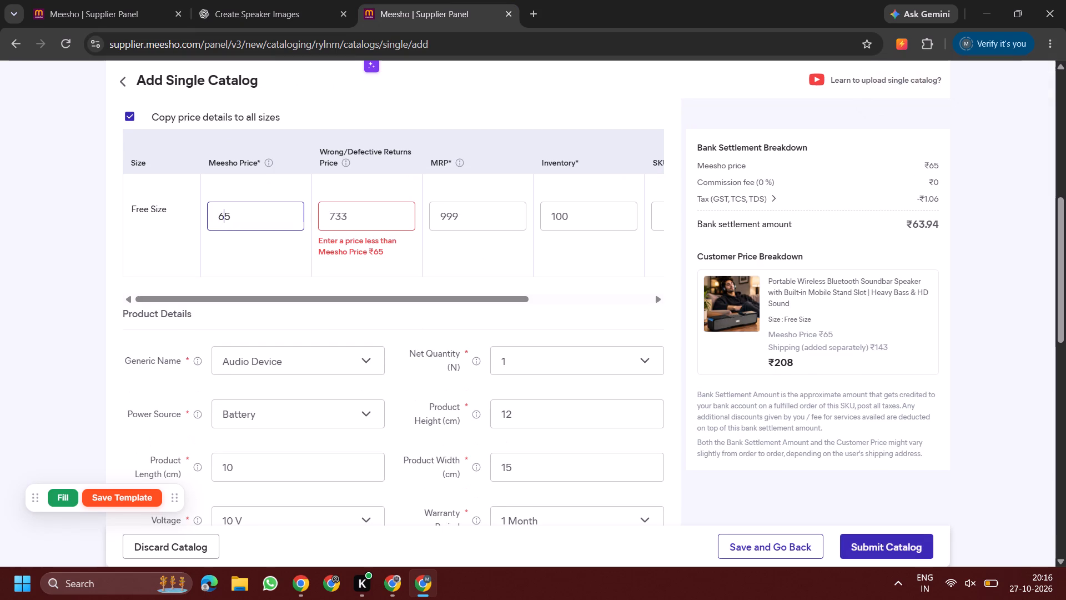
key("5")
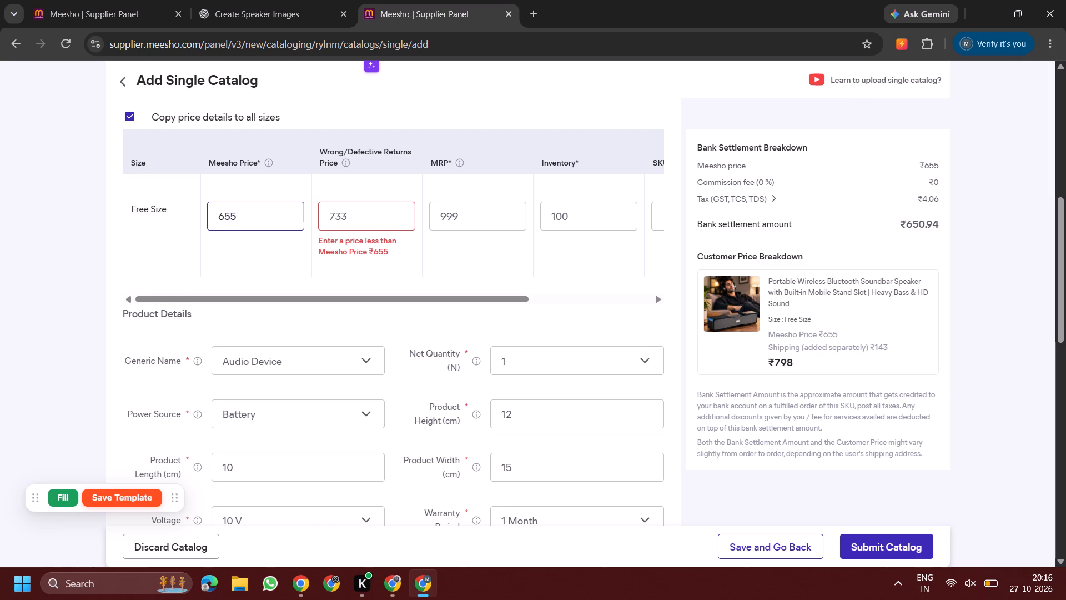
left_click(339, 219)
key("BackSpace")
key("5")
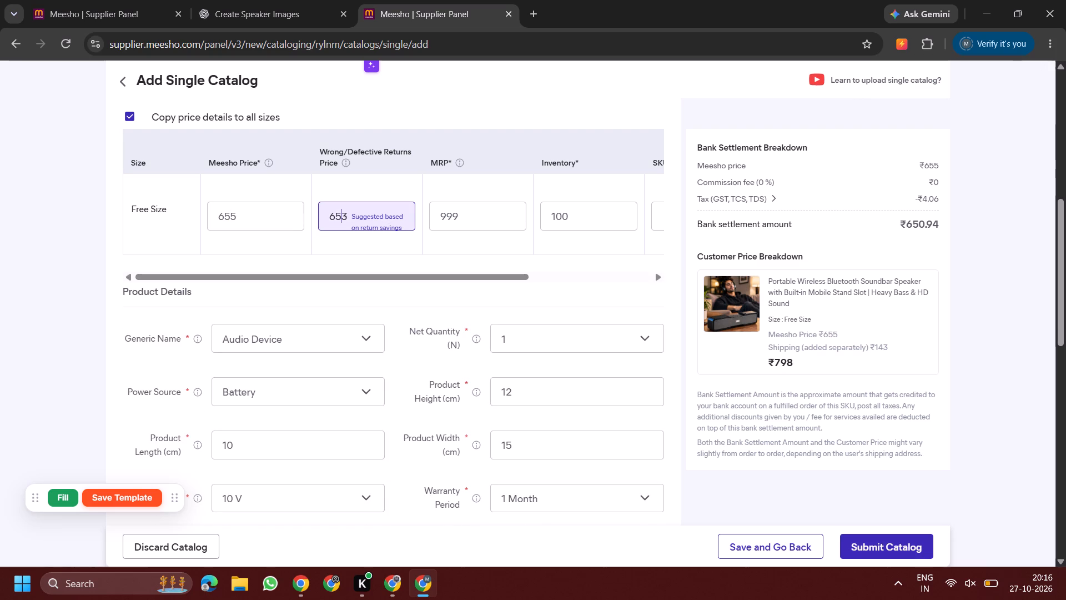
left_click(946, 326)
Set the style code/product ID to Newbar13.
scroll(946, 326, "up", 3)
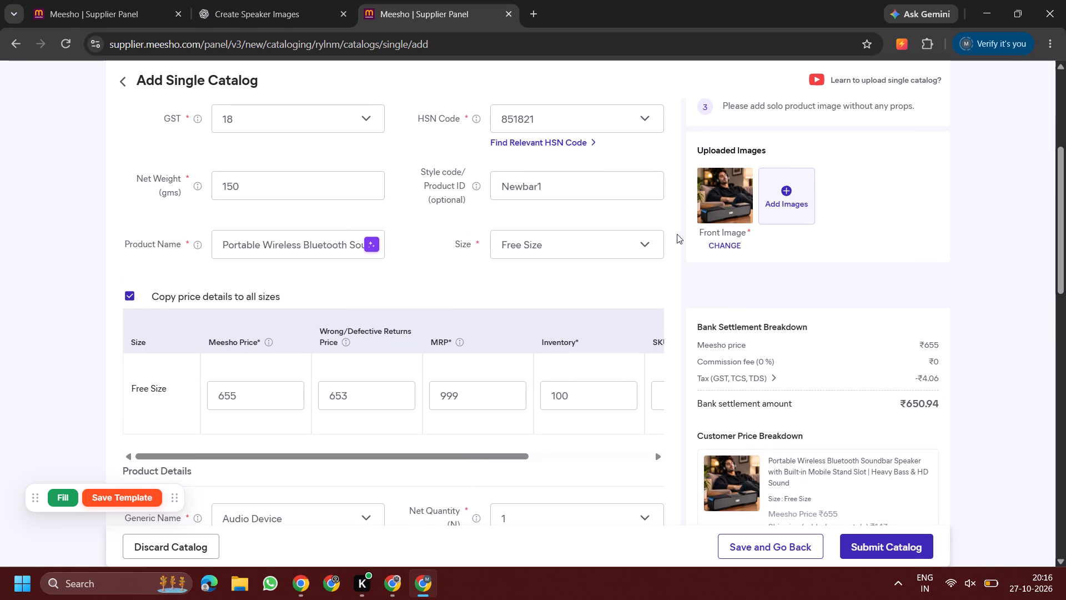
left_click(595, 193)
key("3")
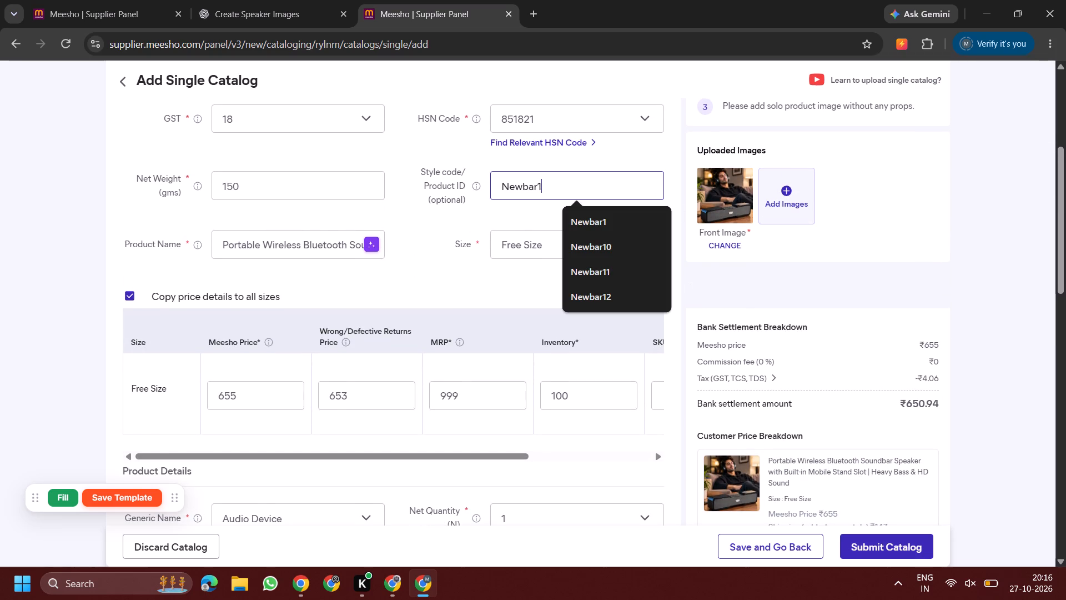
Open the file selection for adding more images to this catalog's product.
left_click(787, 203)
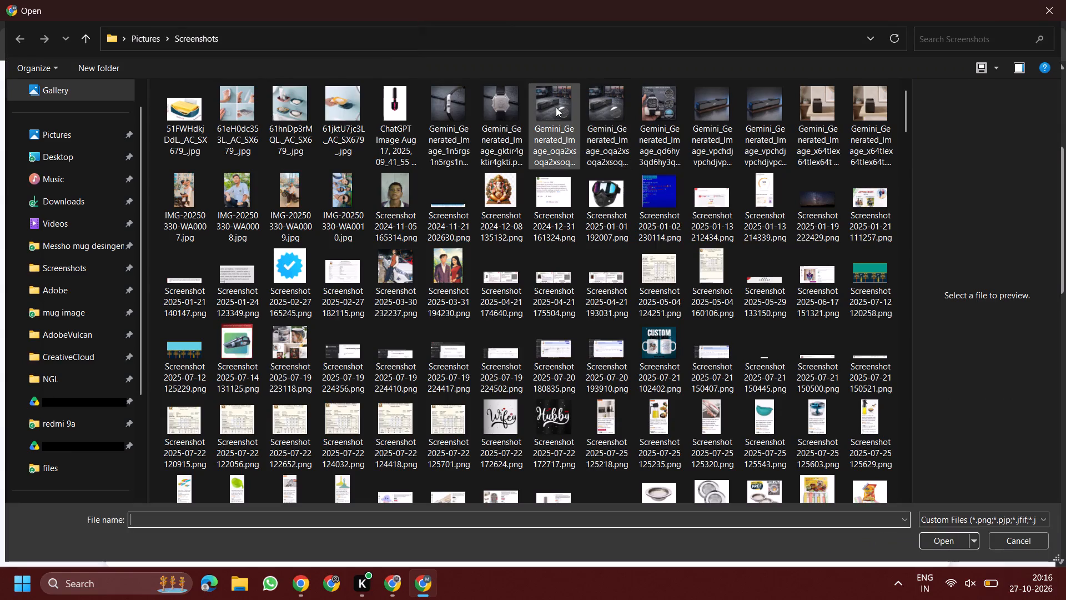
Upload the Gemini-generated soundbar images oqa2xs… - Copy and vpchdj… - Copy plus the second x64tle… image as the product's additional images.
left_click(556, 107)
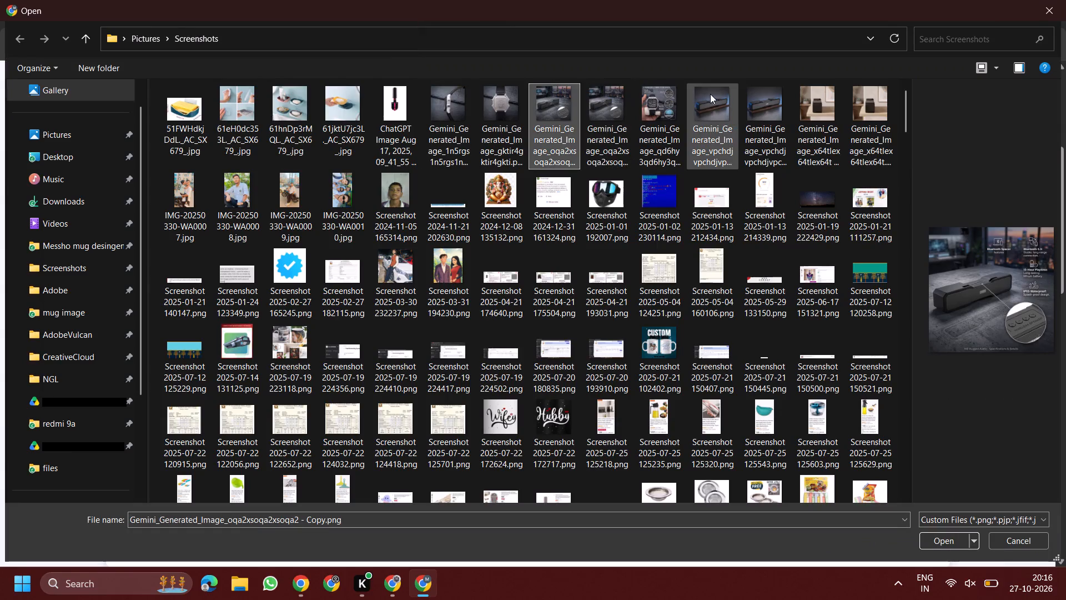
left_click(710, 94, "ctrl")
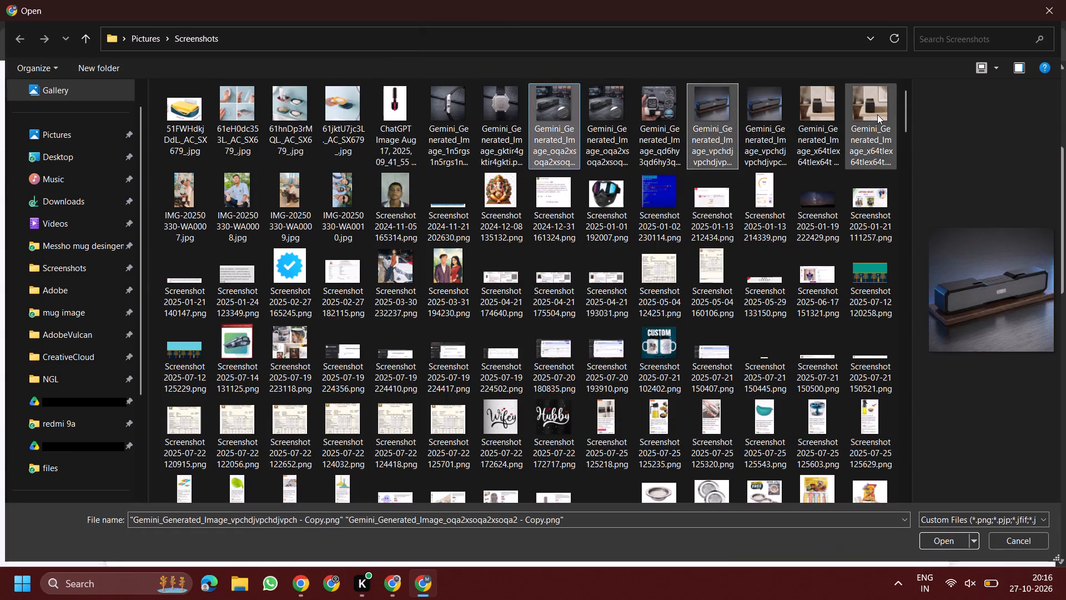
left_click(877, 114, "ctrl")
left_click(954, 533)
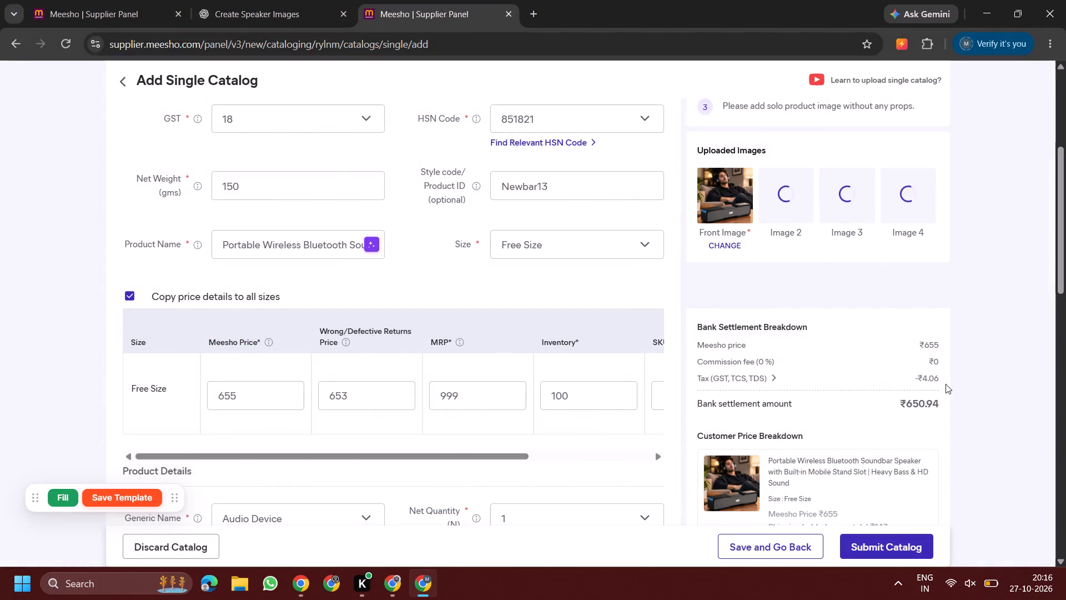
Submit the Newbar13 catalog for quality check and proceed with the submission.
left_click(891, 553)
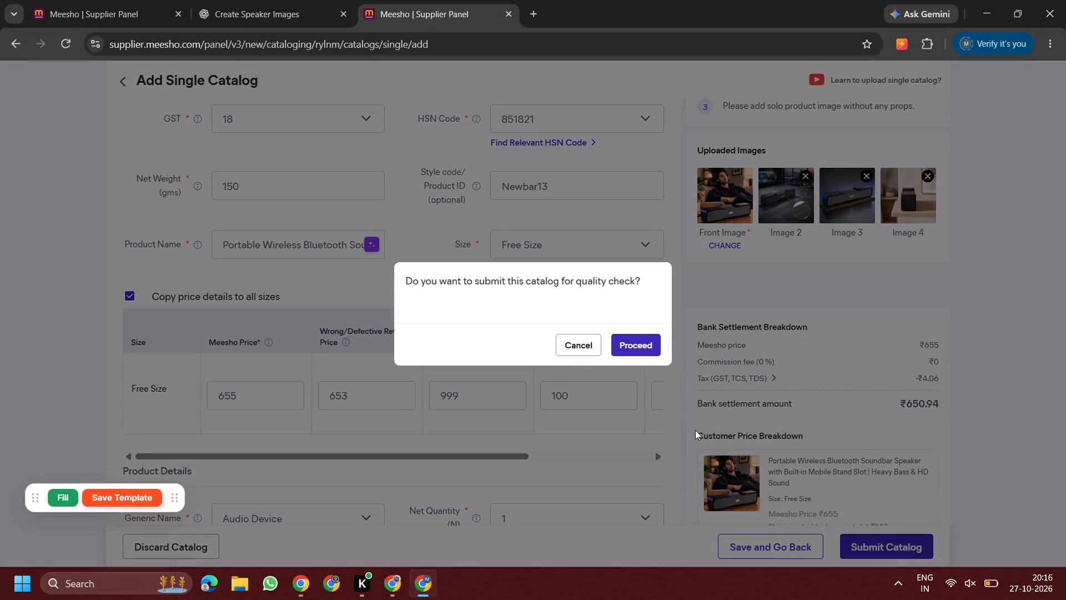
left_click(643, 340)
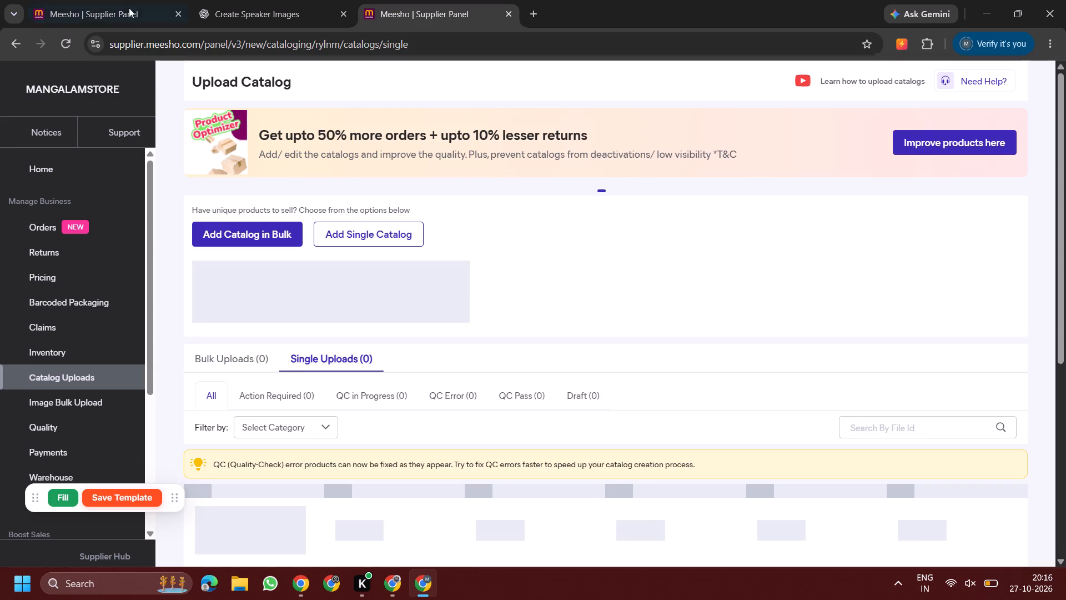
Return to the browser tab showing the inventory results and open Catalog Uploads there.
left_click(122, 3)
left_click(108, 378)
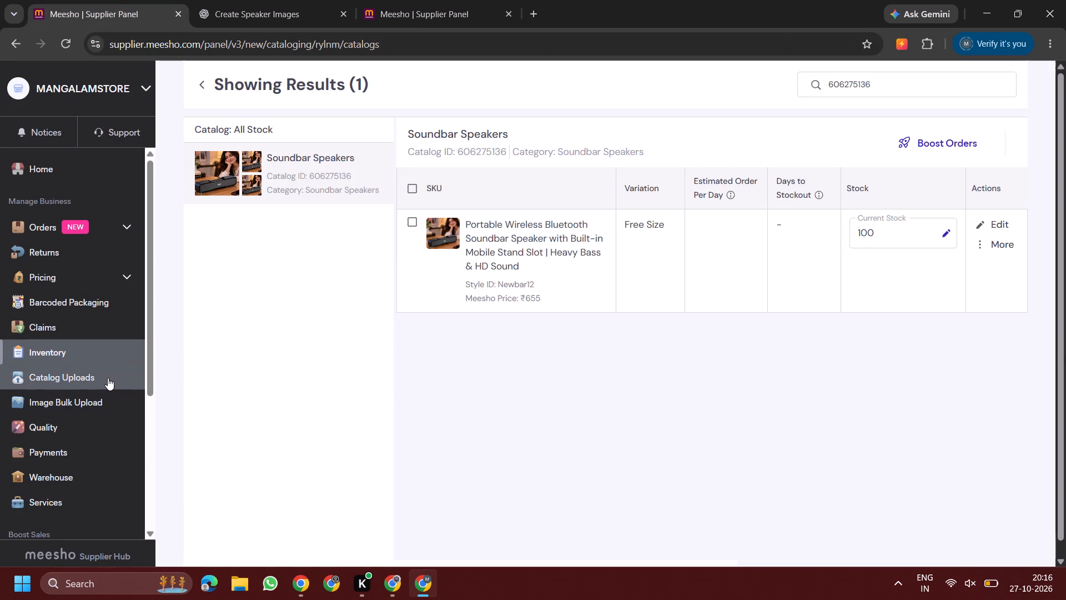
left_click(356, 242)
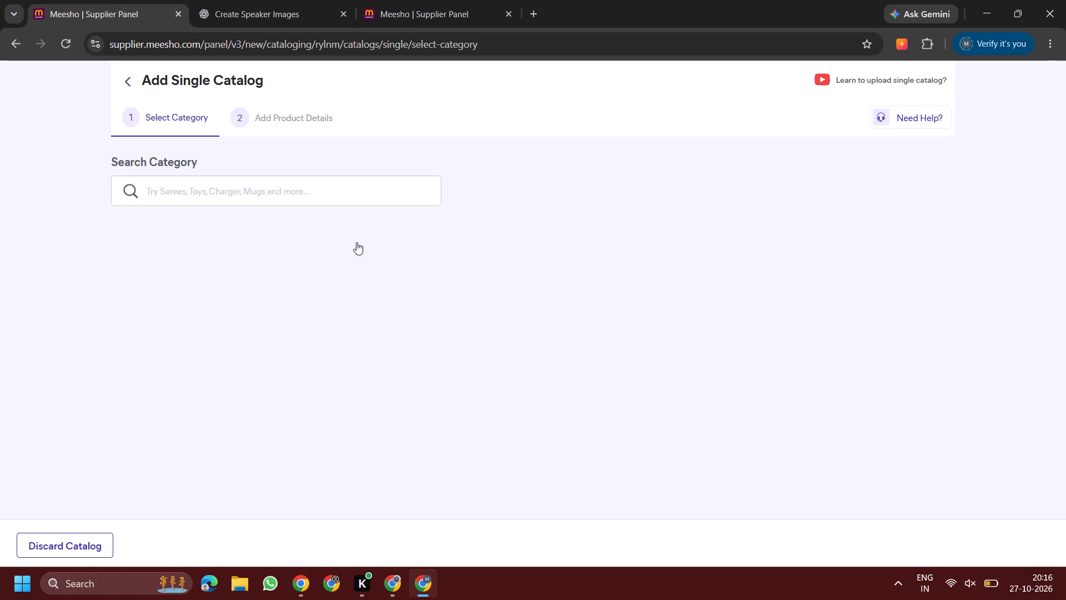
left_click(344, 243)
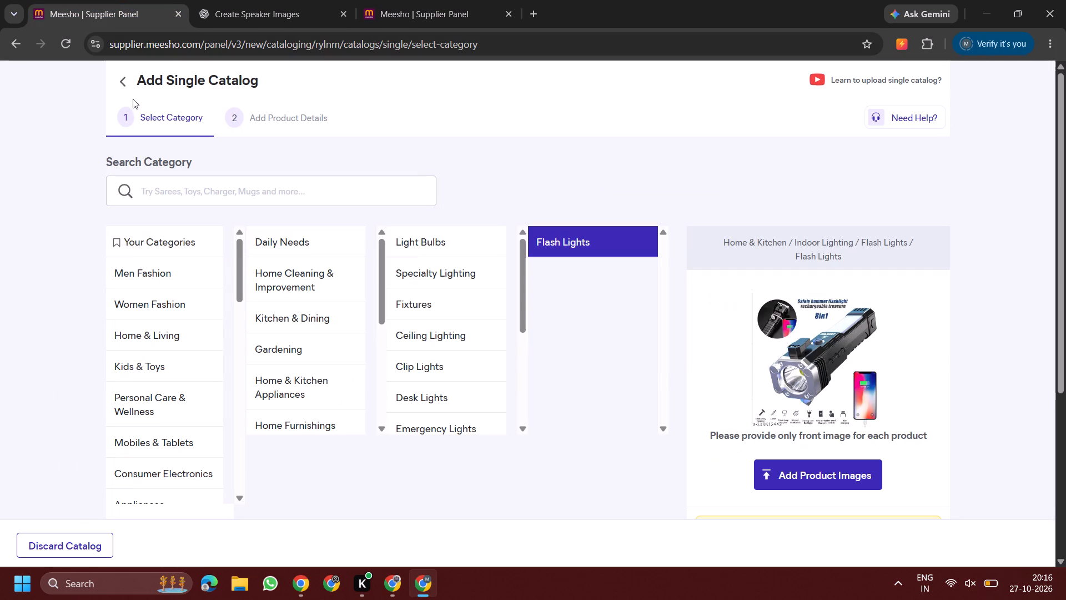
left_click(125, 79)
Start a new single catalog in the Consumer Electronics / Audio & Video / Speakers / Soundbar Speakers category.
left_click(351, 238)
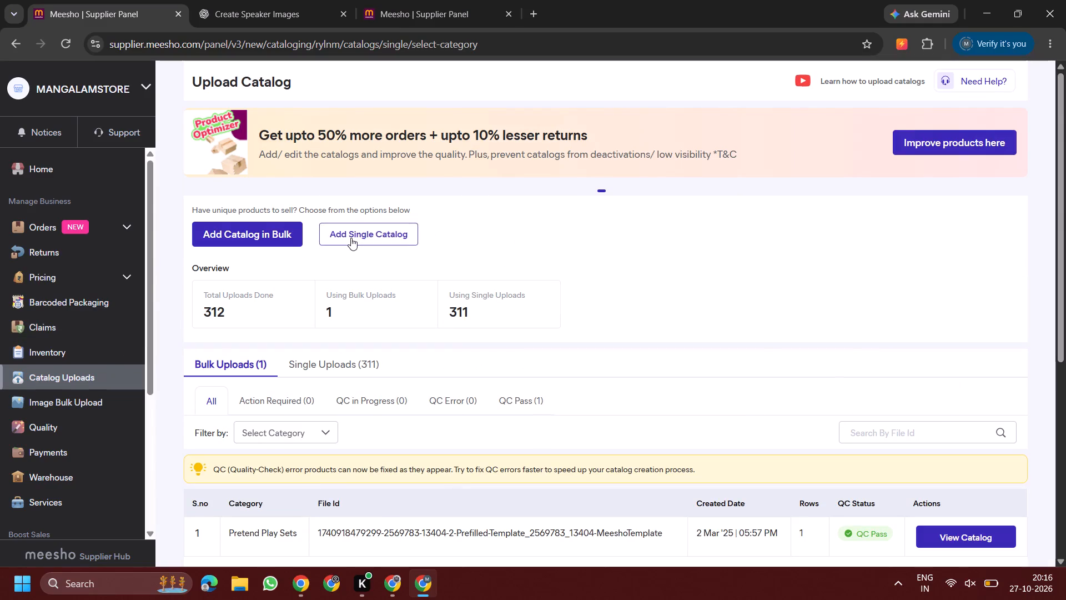
left_click(399, 332)
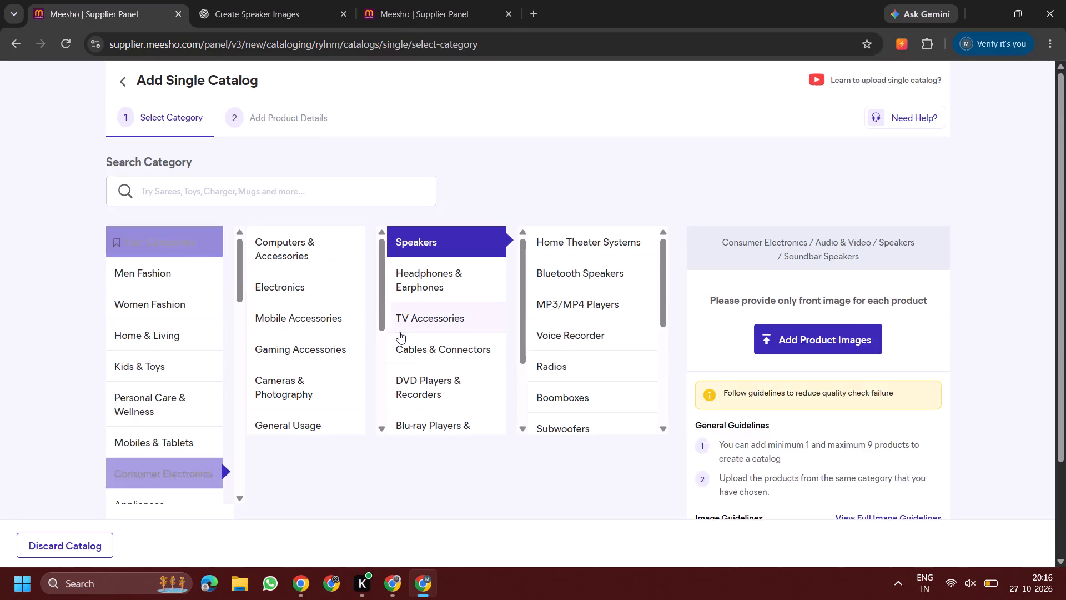
Open the file selection for the new Soundbar Speakers catalog's front product image.
left_click(792, 468)
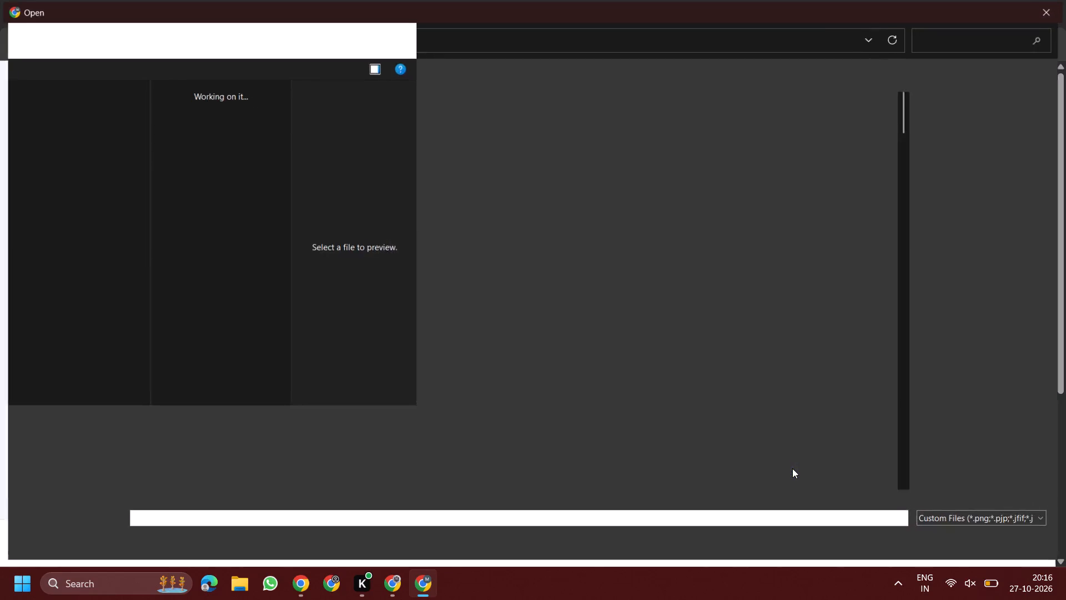
Add Screenshot 2026-10-27 201325.png, the woman in sunglasses outdoors, as the front image for another soundbar catalog.
scroll(752, 348, "down", 20)
scroll(752, 348, "down", 20)
scroll(752, 348, "down", 20)
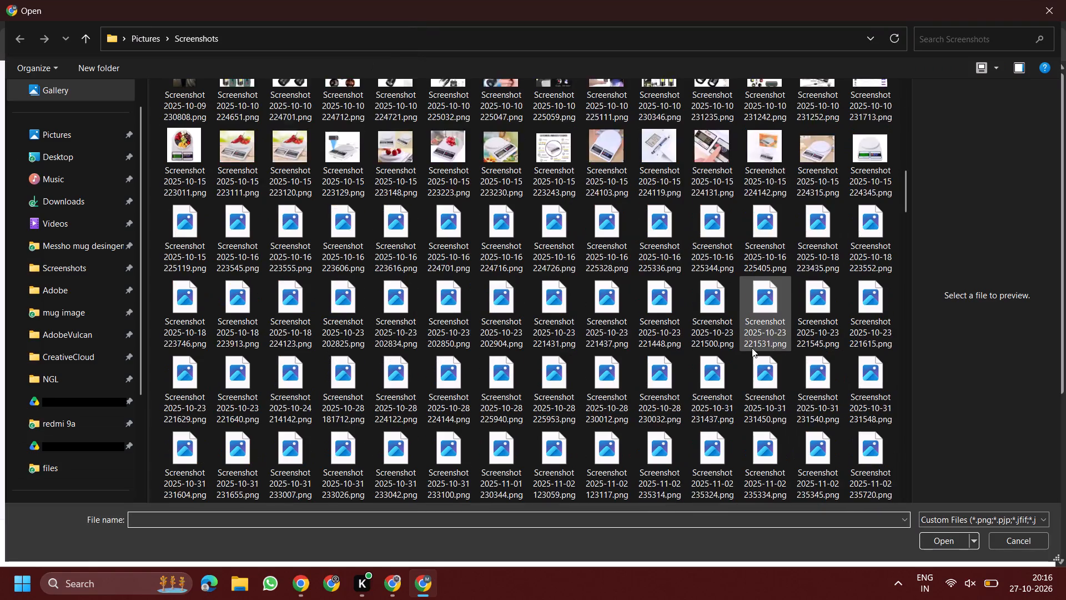
scroll(752, 348, "down", 20)
scroll(752, 348, "down", 20)
scroll(752, 348, "down", 20)
scroll(752, 348, "up", 19)
scroll(752, 348, "down", 20)
scroll(752, 348, "down", 20)
scroll(752, 348, "down", 20)
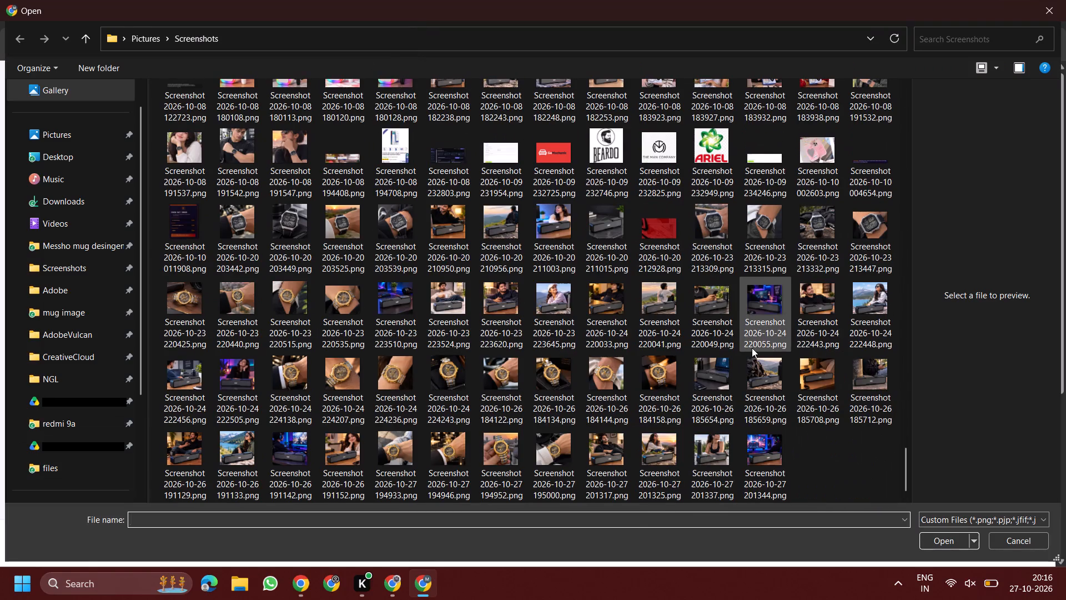
double_click(660, 466)
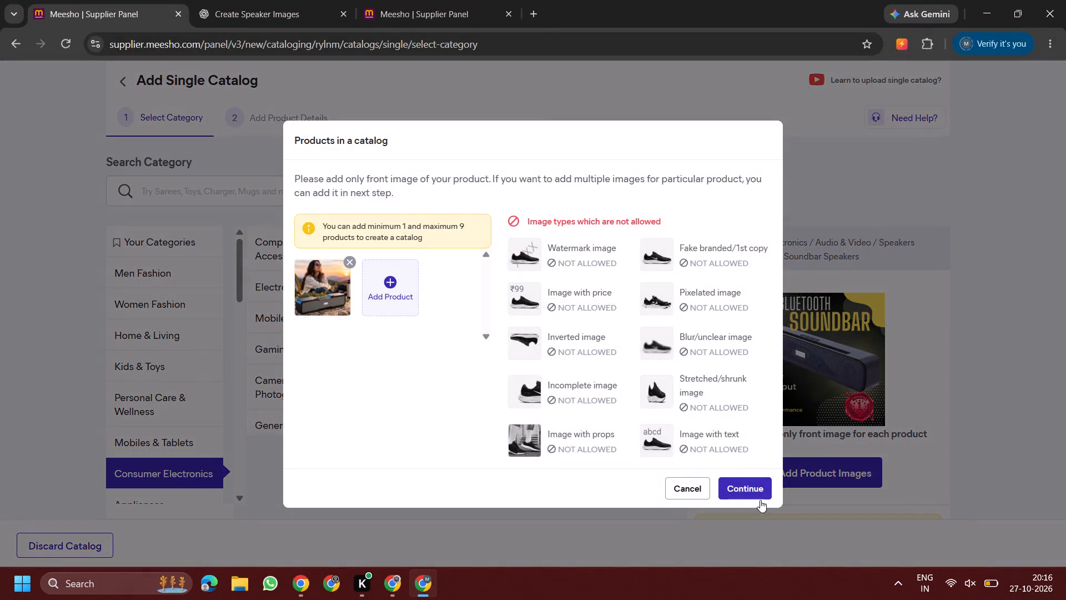
Proceed to the product details and fill them from the saved template sanjay newsound bar 740.
left_click(745, 492)
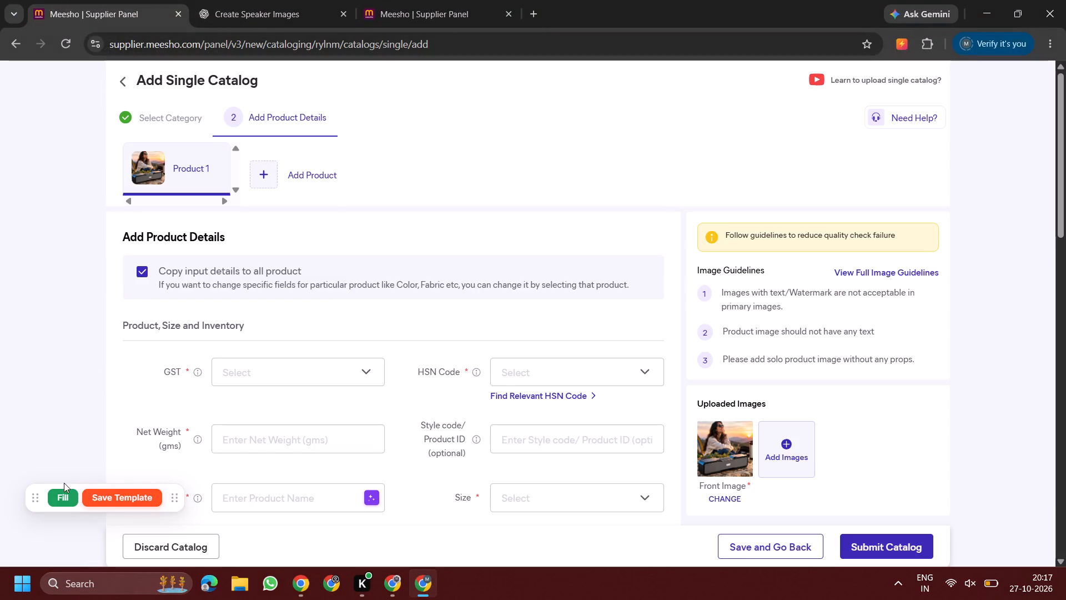
left_click(62, 492)
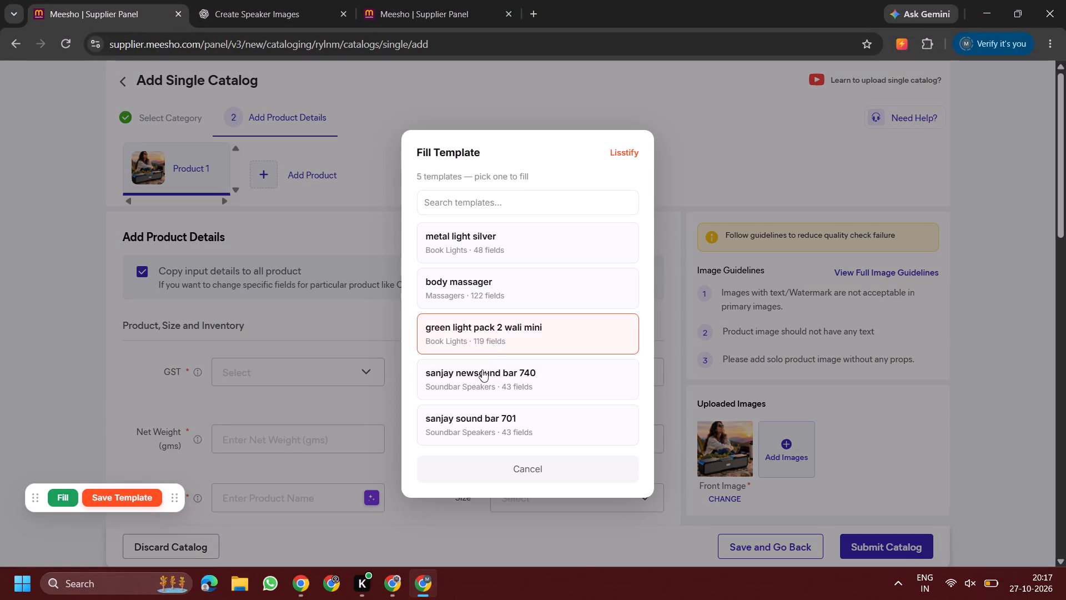
left_click(484, 376)
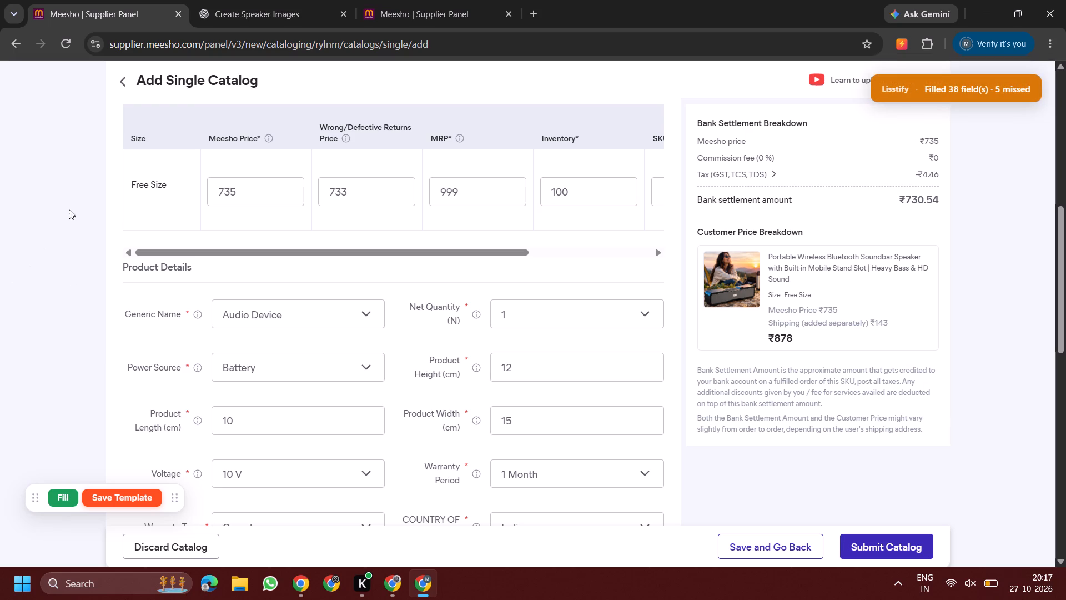
Set the Meesho Price to 655 and the Wrong/Defective Returns Price to 653 for the Free Size row.
left_click(227, 185)
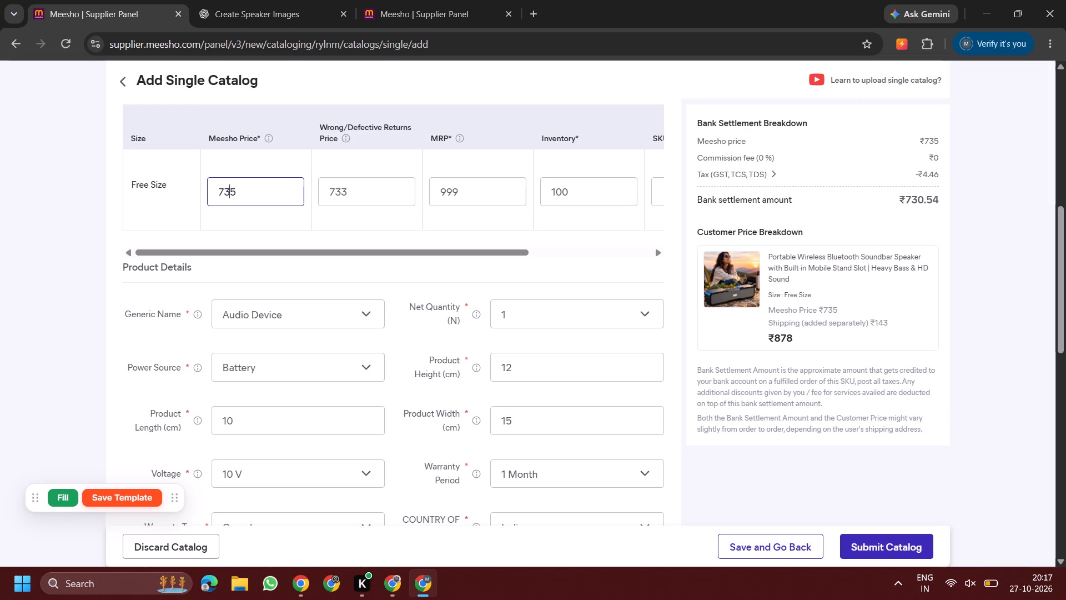
key("BackSpace")
key("BackSpace")
key("BackSpace")
type("65")
left_click(339, 194)
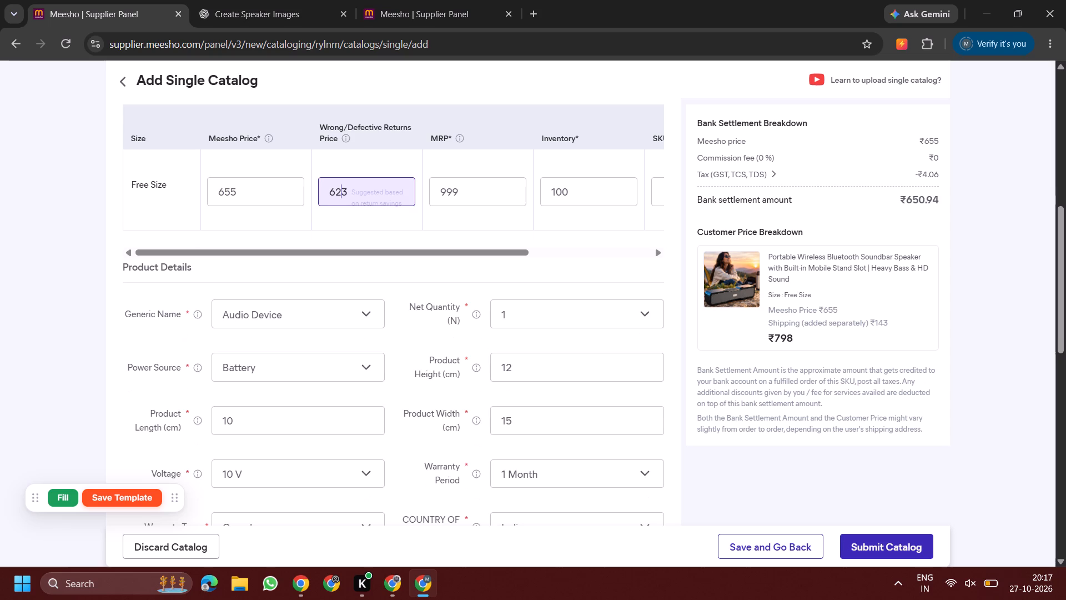
key("BackSpace")
key("5")
left_click(701, 213)
Set the style code/product ID to Newbar14.
scroll(701, 213, "up", 4)
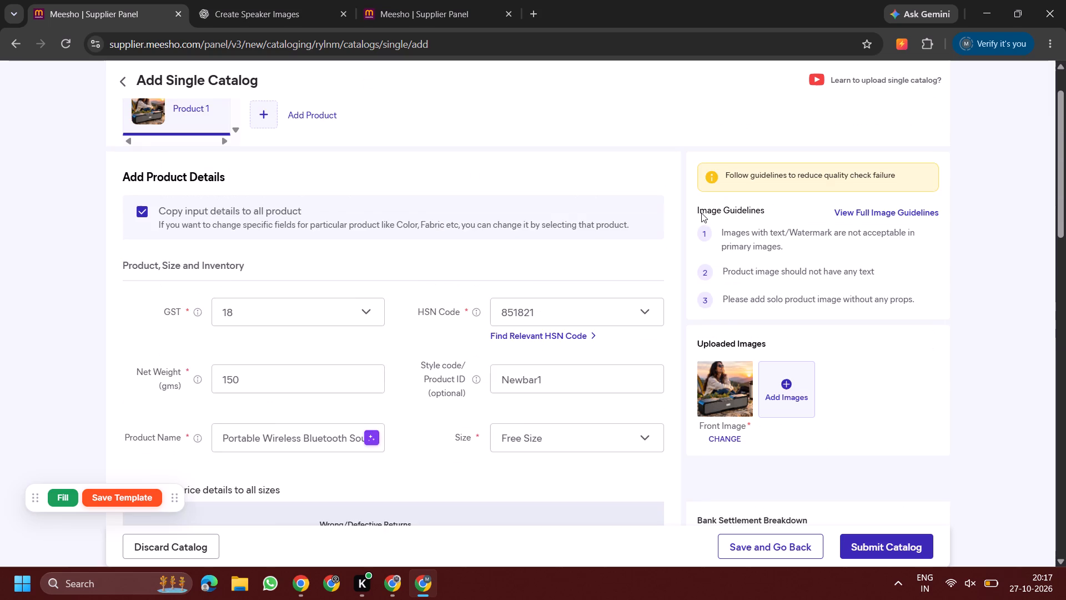
left_click(606, 378)
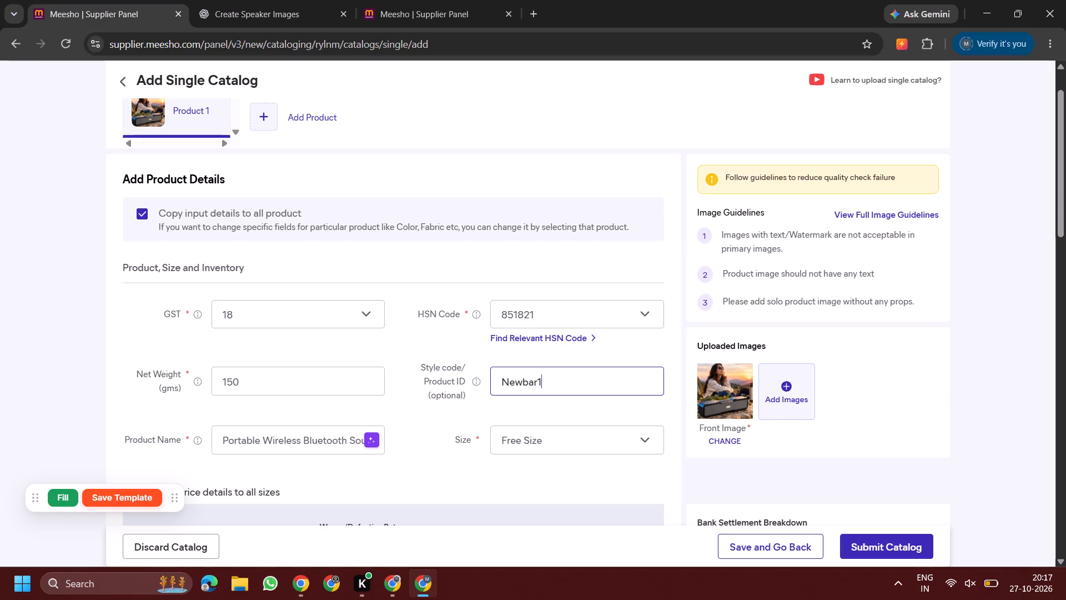
key("4")
Add three Gemini-generated images from the Screenshots folder to the product: the soundbar with button close-up, the soundbar on a wooden board, and the beige-room shot.
left_click(787, 402)
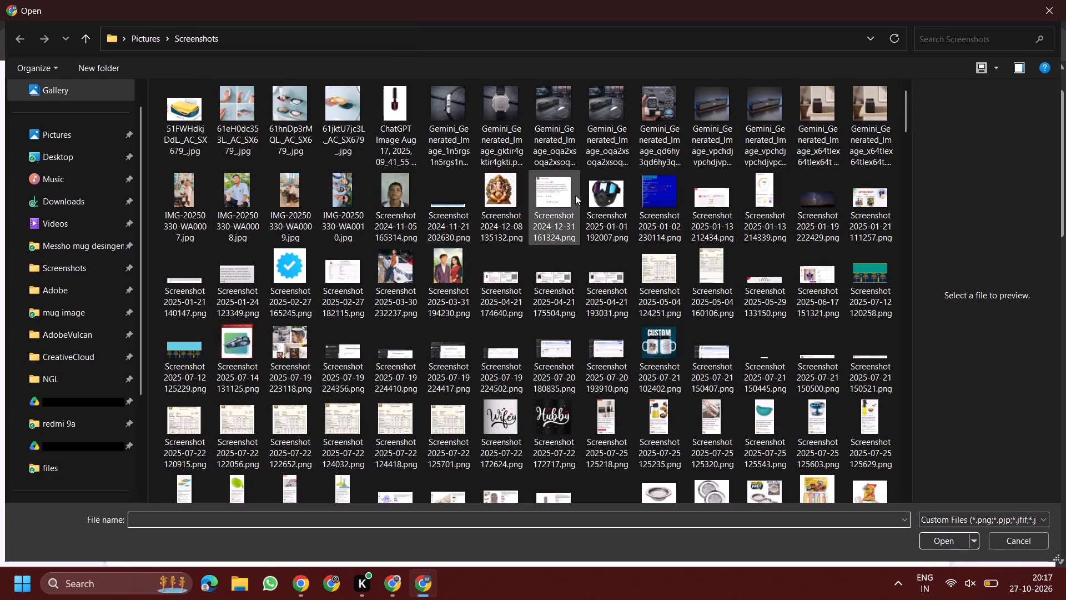
left_click(610, 100, "ctrl")
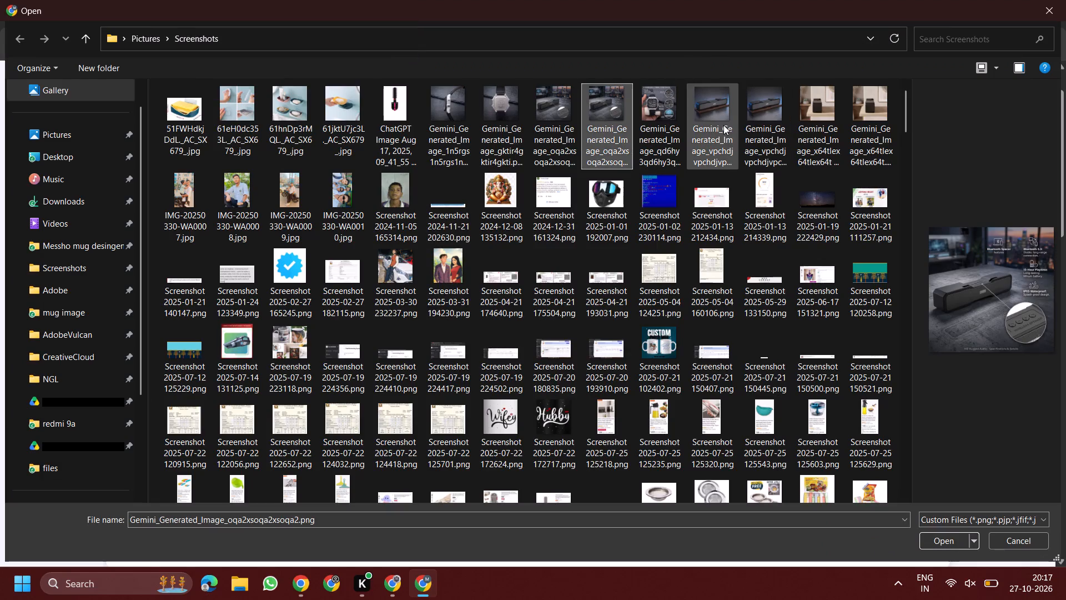
left_click(723, 125, "ctrl")
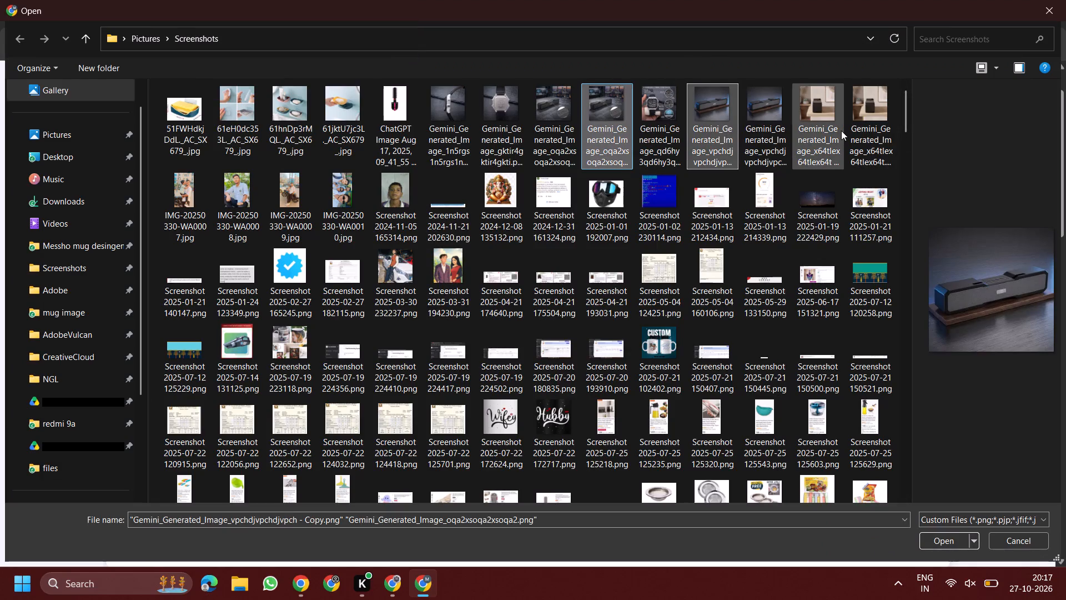
left_click(841, 131, "ctrl")
left_click(950, 535)
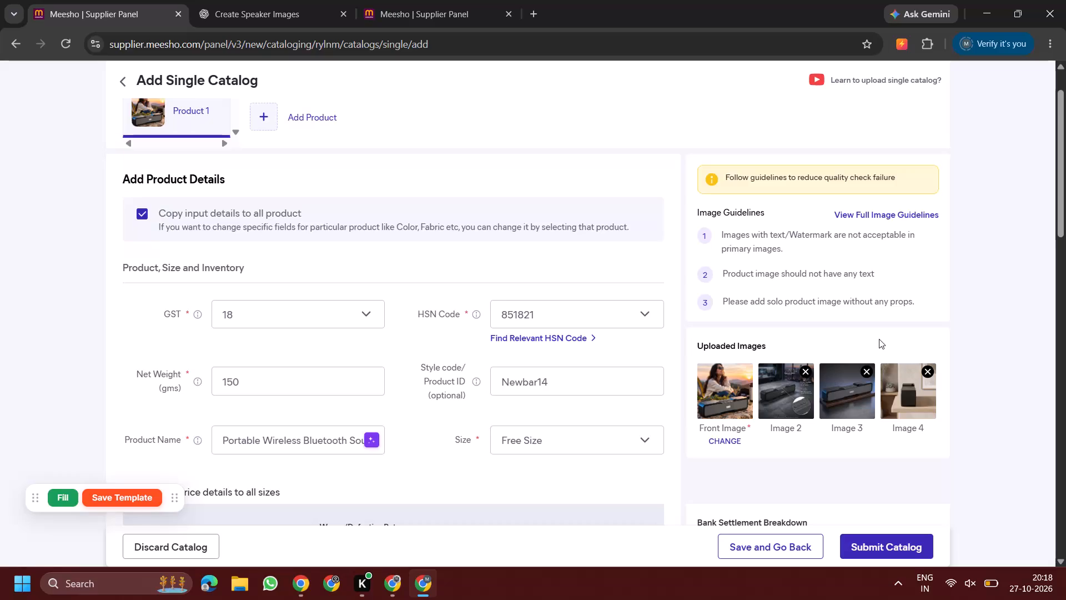
Check the filled product details and prices, and submit the Newbar14 catalog.
scroll(879, 339, "down", 7)
scroll(879, 339, "up", 3)
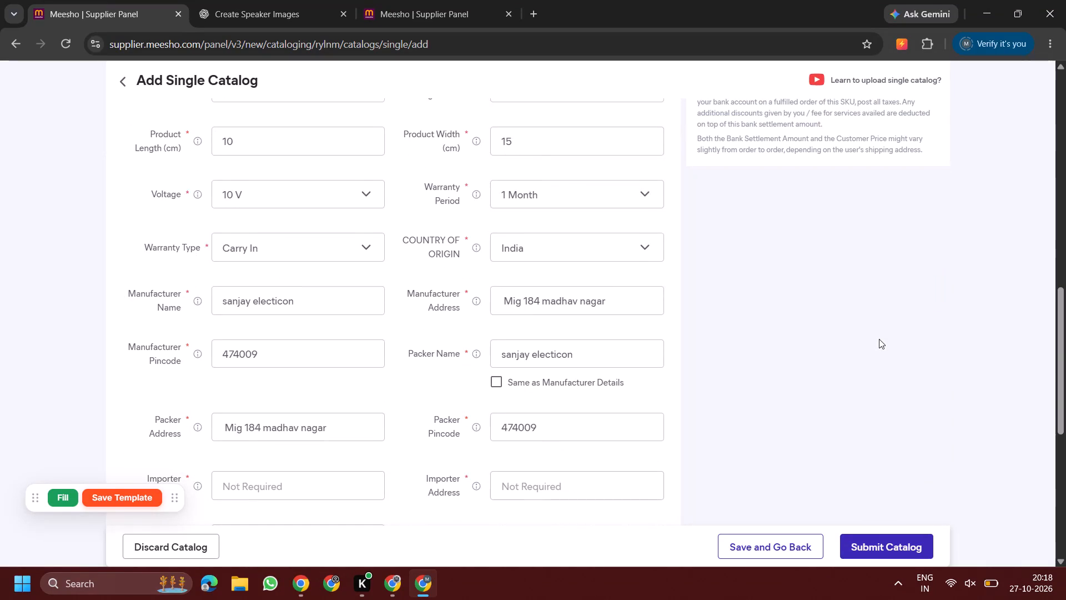
scroll(879, 339, "up", 2)
left_click(897, 533)
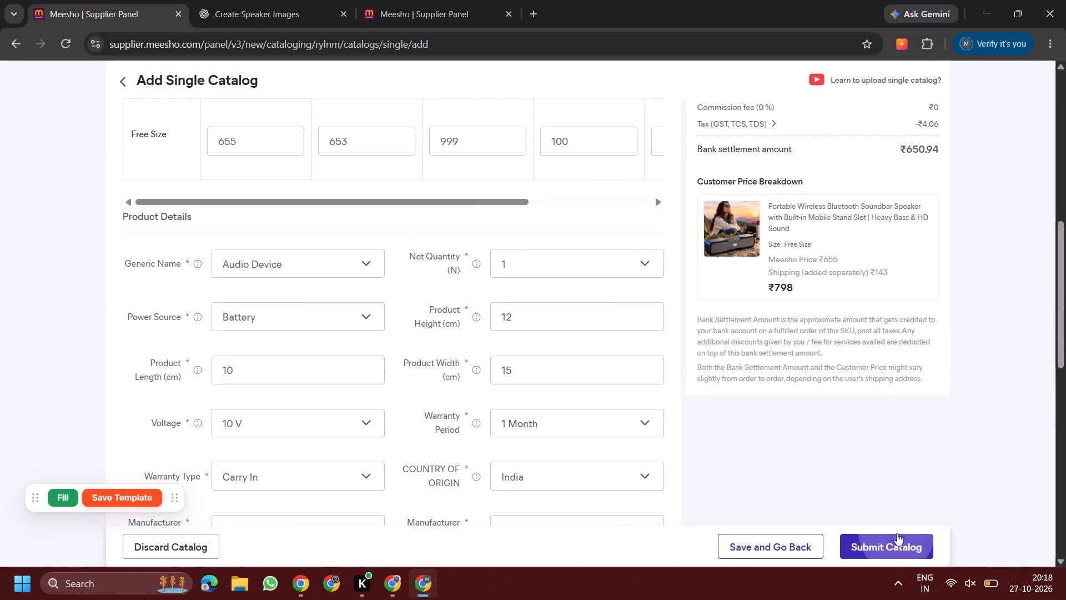
left_click(626, 342)
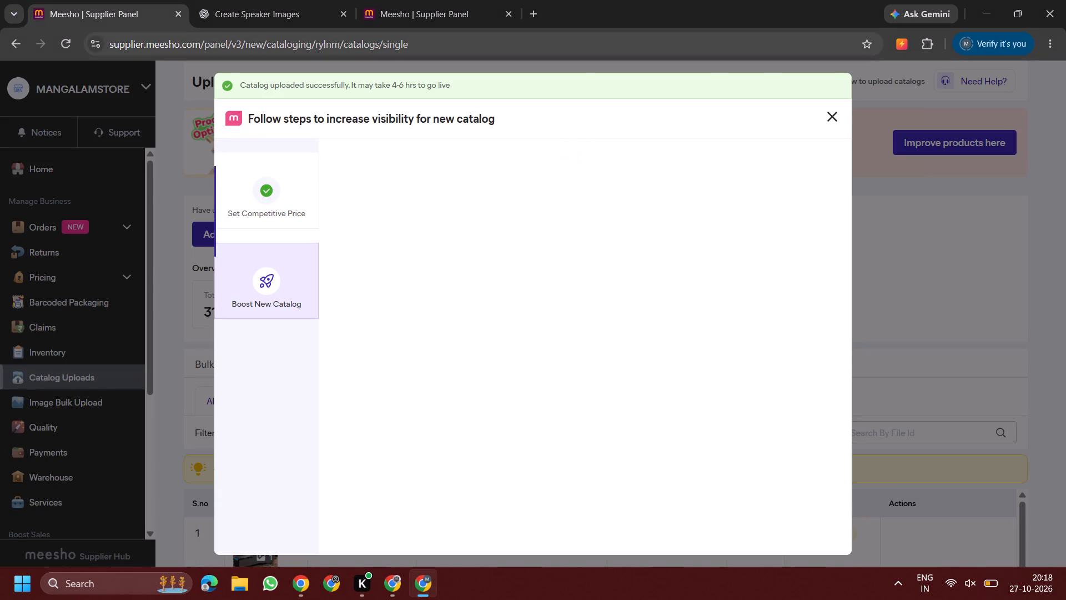
In the other Meesho tab, dismiss the visibility suggestions and start a new single catalog in the Soundbar Speakers category under Consumer Electronics.
left_click(398, 0)
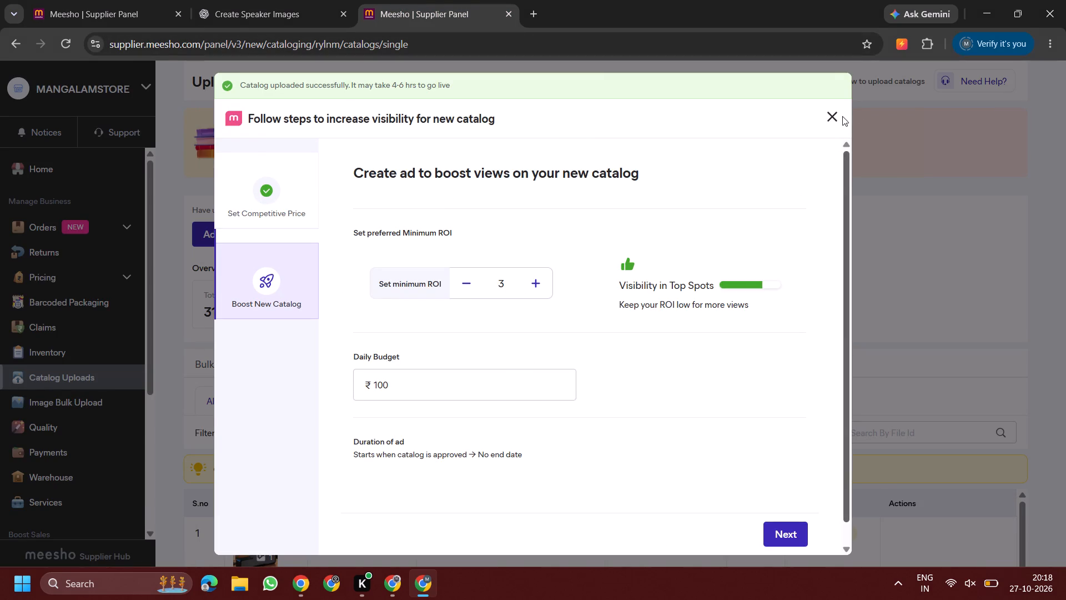
left_click(838, 115)
left_click(384, 243)
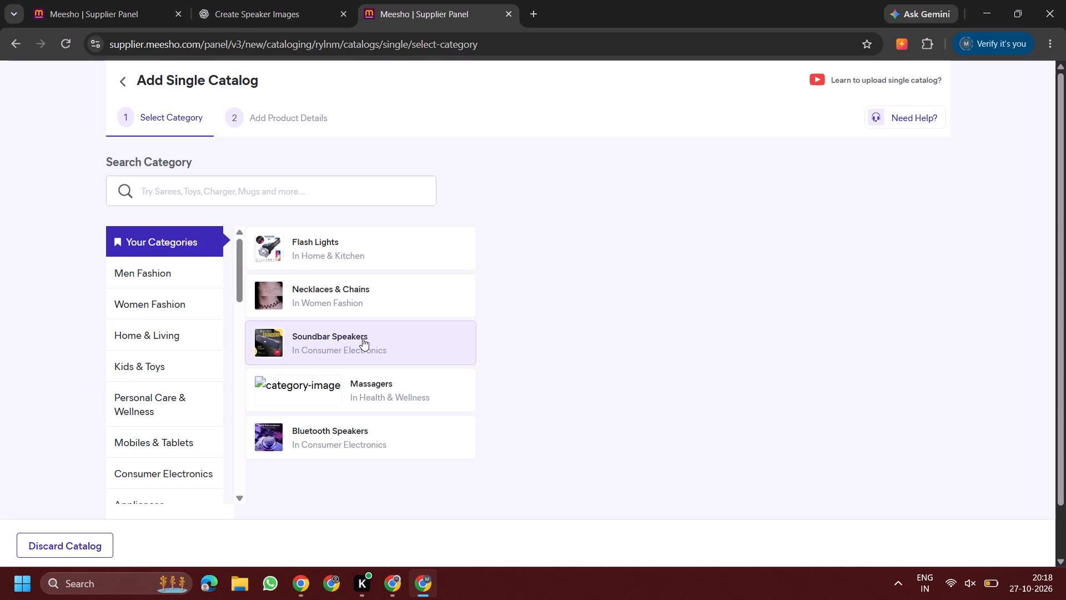
left_click(363, 338)
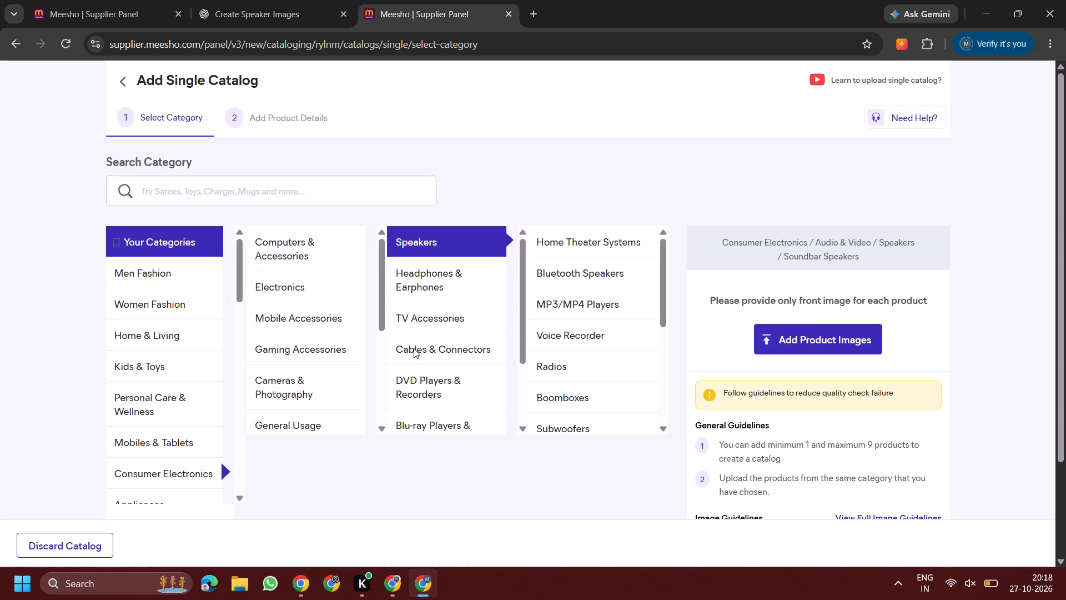
left_click(414, 348)
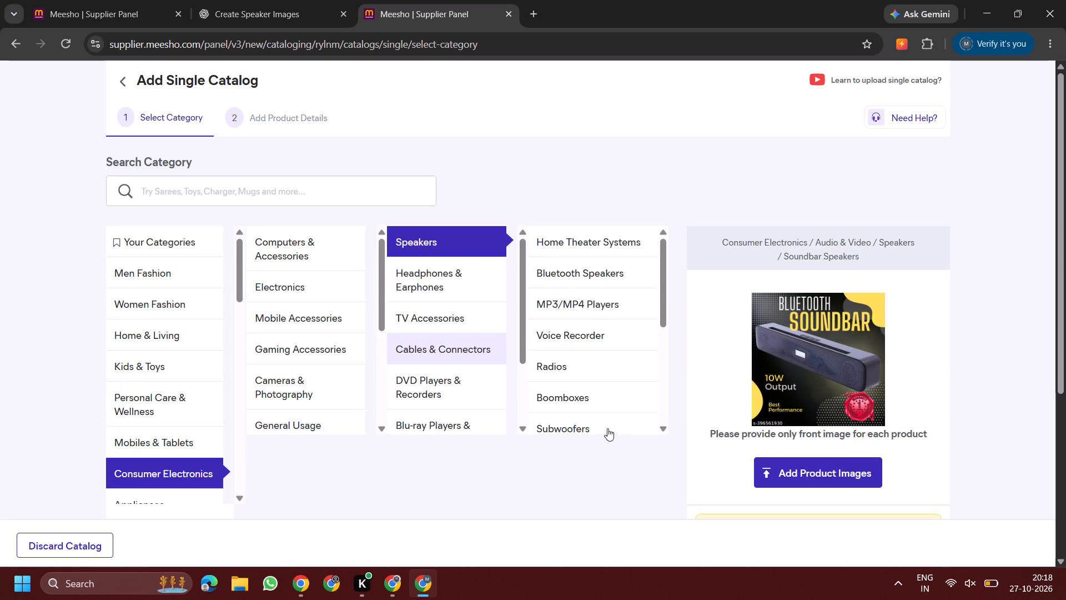
left_click(437, 239)
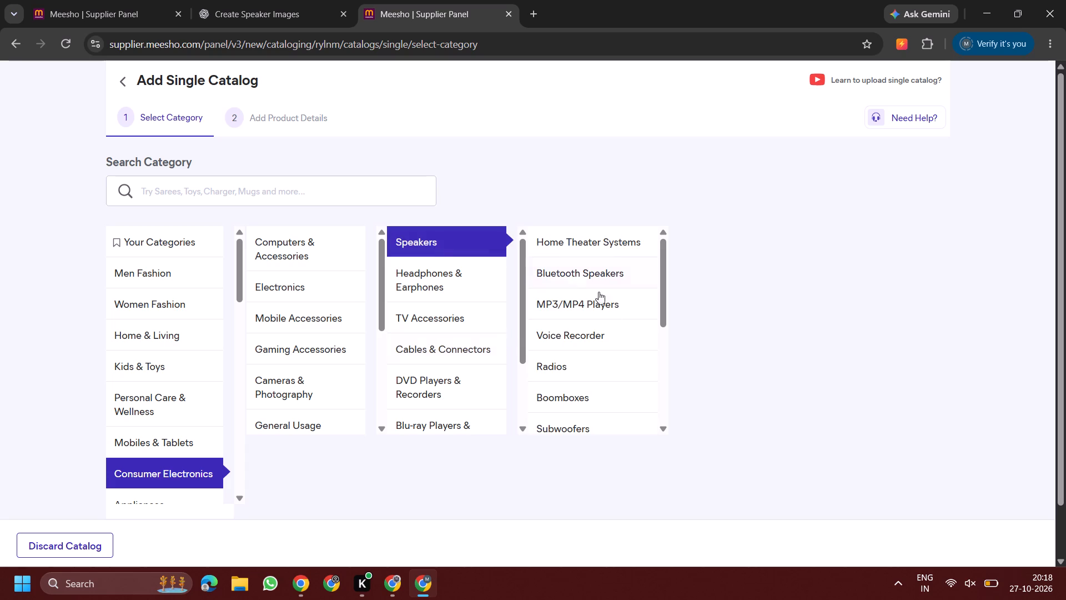
left_click(607, 269)
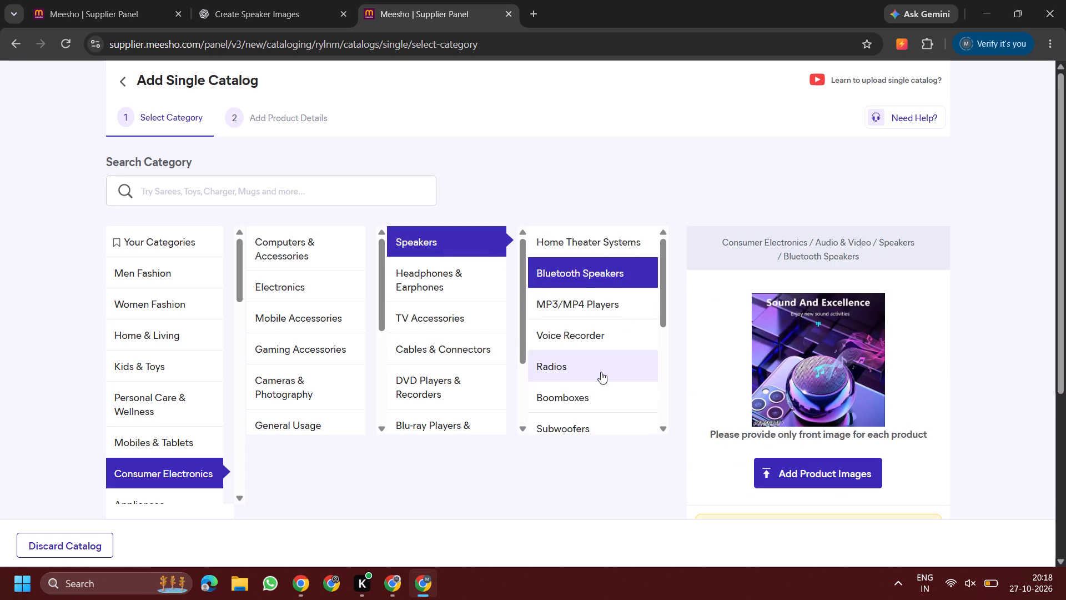
scroll(601, 372, "down", 2)
left_click(605, 347)
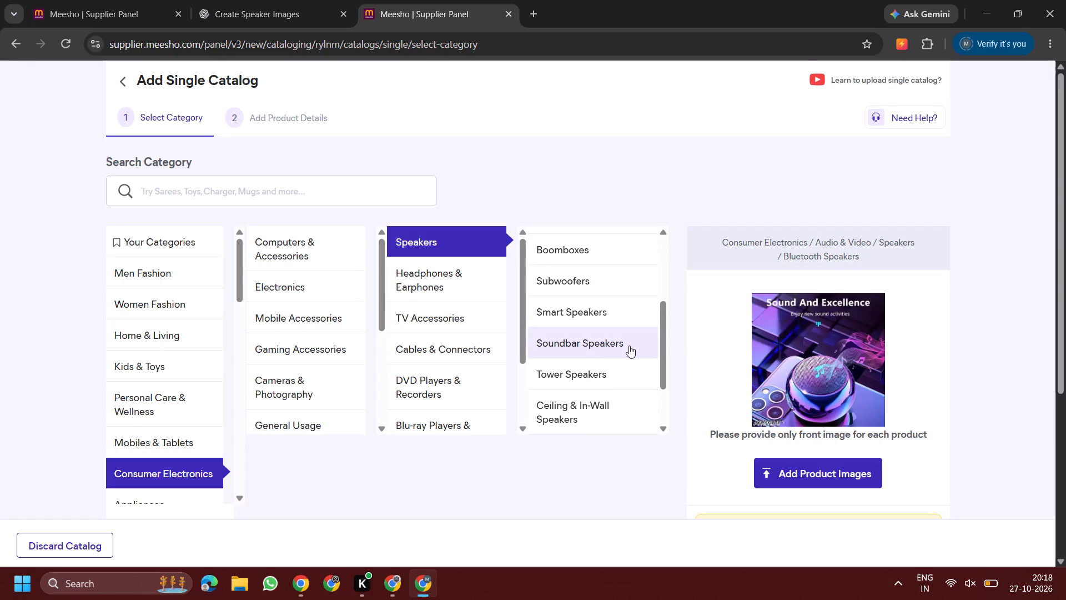
Add Screenshot 2026-10-27 201337.png, the woman in a black top beside the soundbar, as the front image and continue to the product details.
left_click(806, 471)
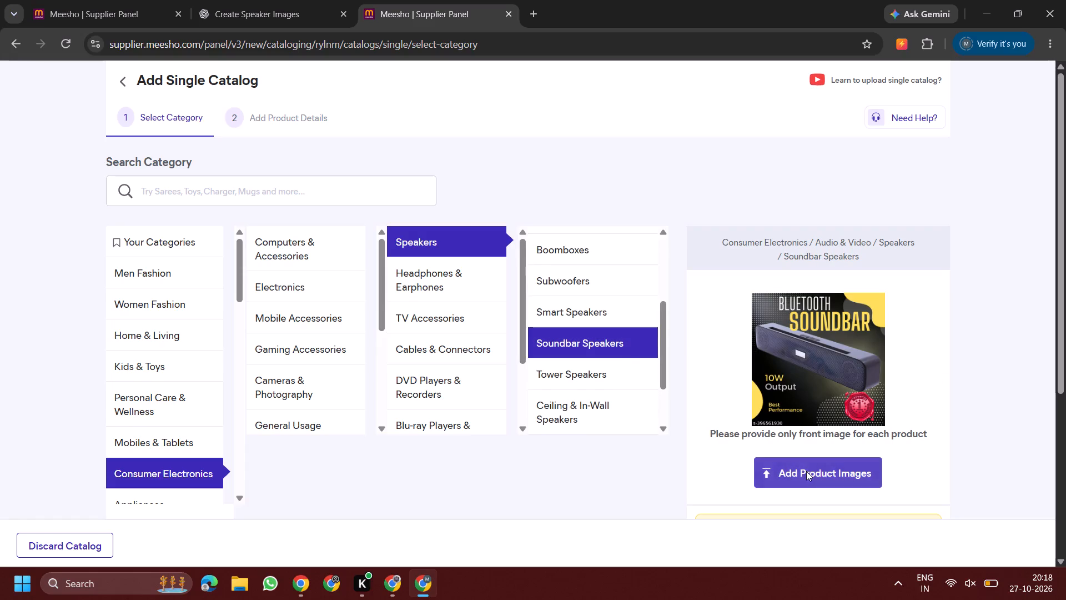
scroll(606, 434, "down", 3)
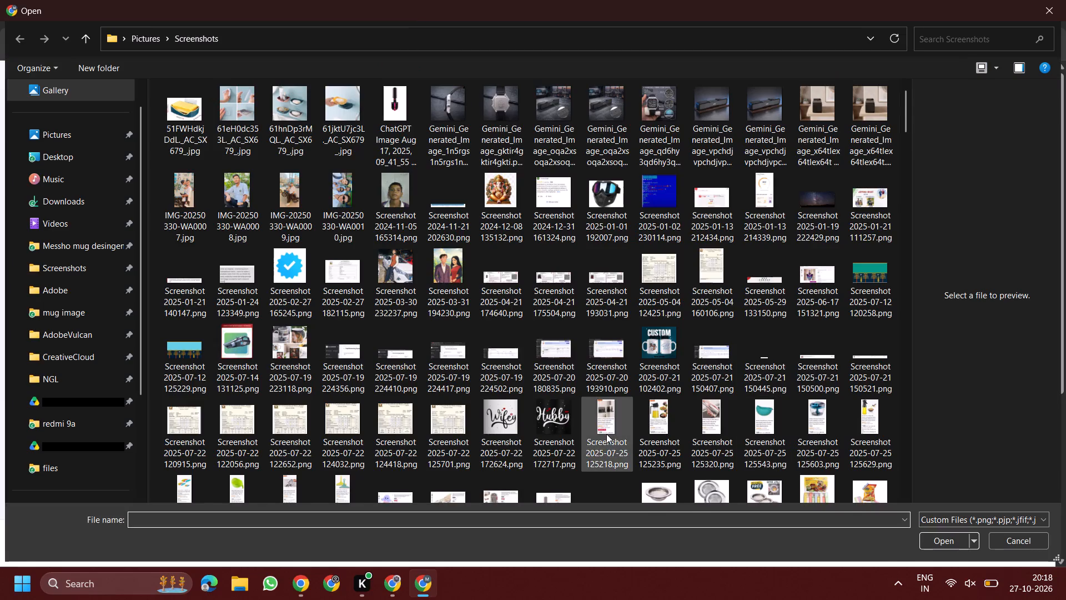
scroll(606, 434, "down", 20)
scroll(606, 434, "down", 20)
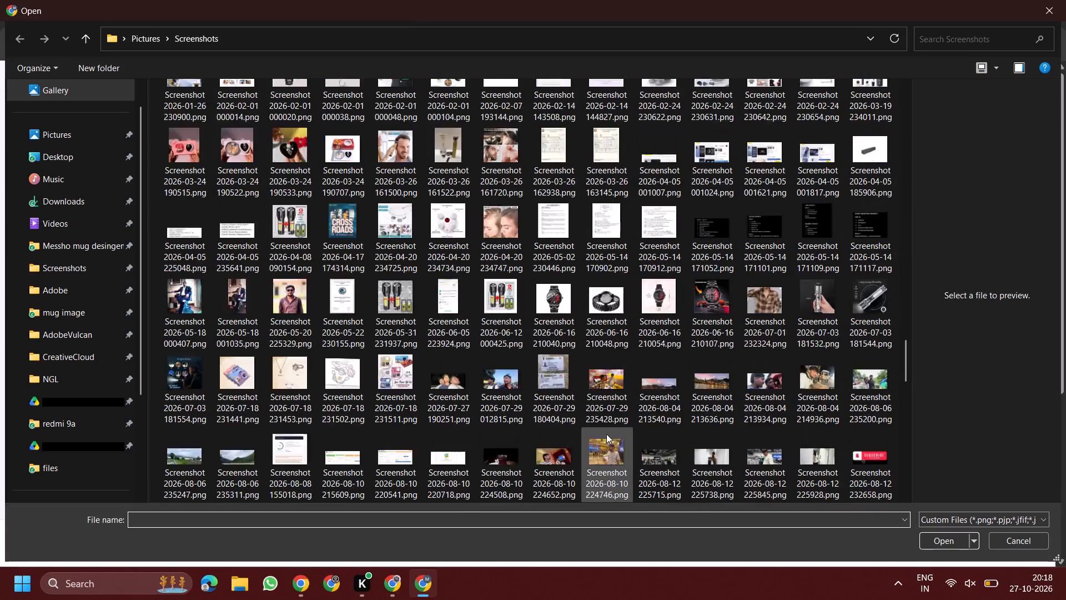
scroll(606, 434, "down", 16)
double_click(721, 440)
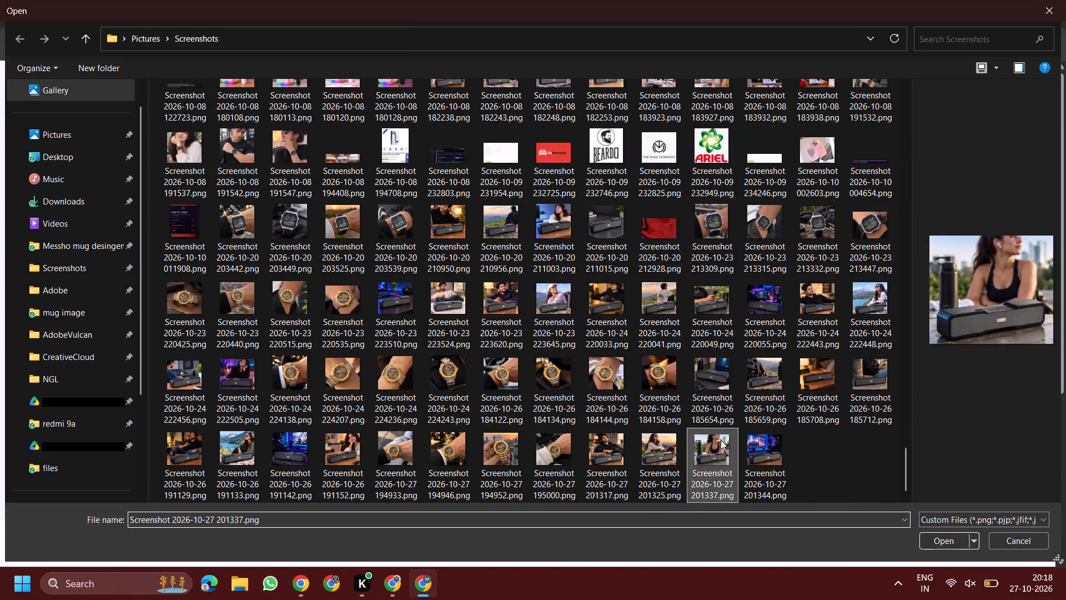
left_click(743, 496)
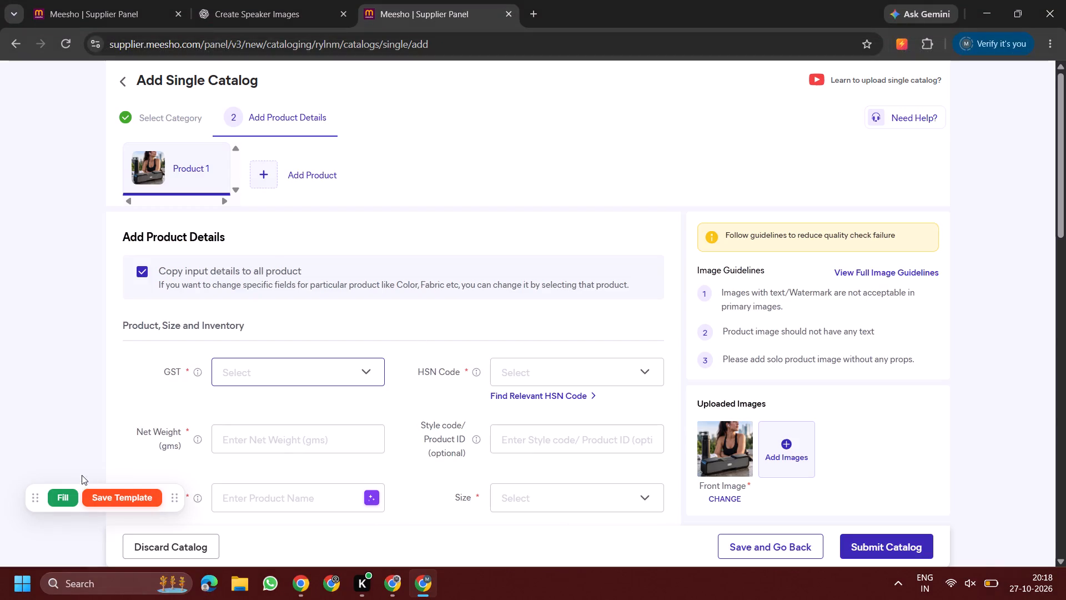
Fill the new catalog's product details from the saved template sanjay newsound bar 740.
left_click(69, 489)
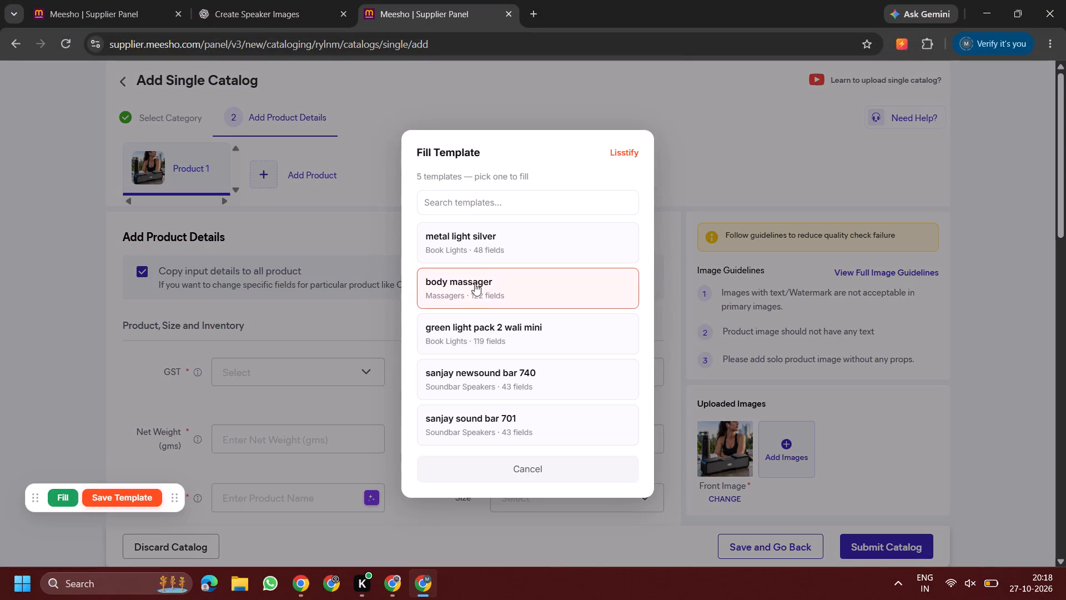
left_click(492, 384)
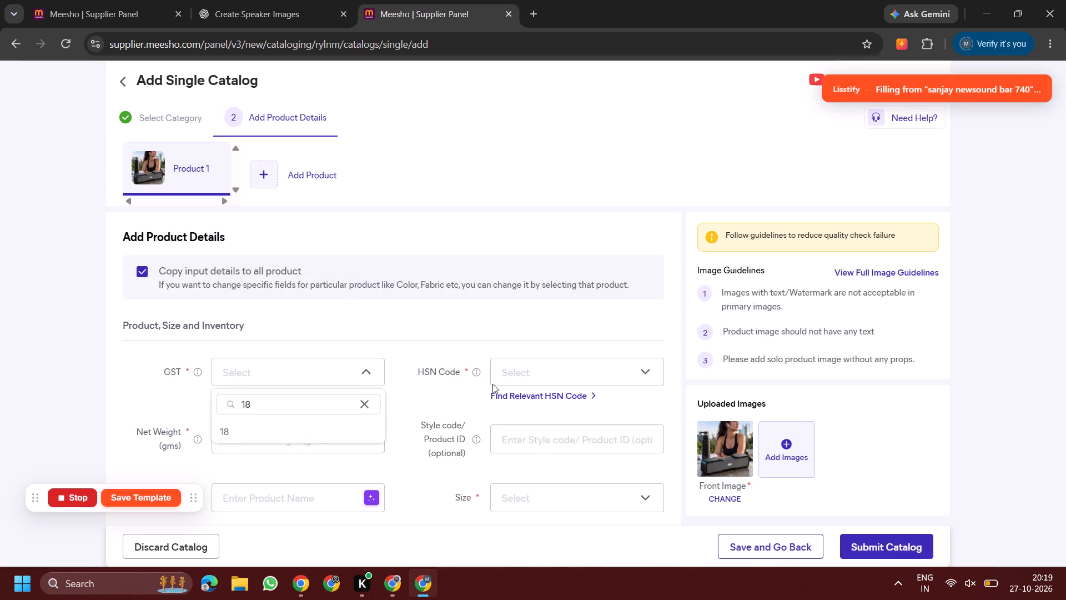
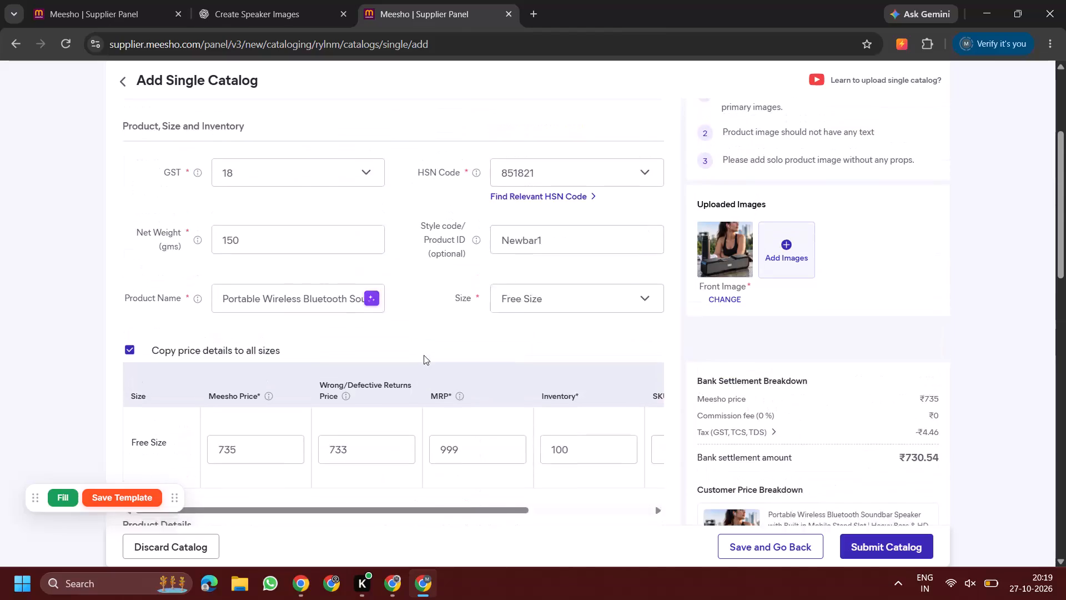
Complete the style code/product ID as Newbar15.
left_click(579, 429)
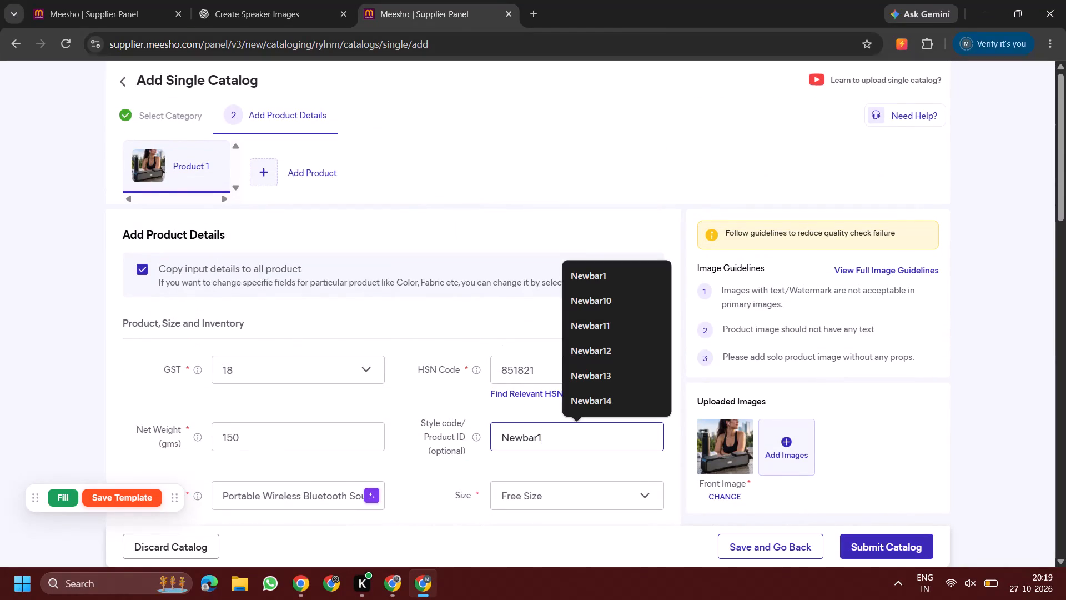
key("5")
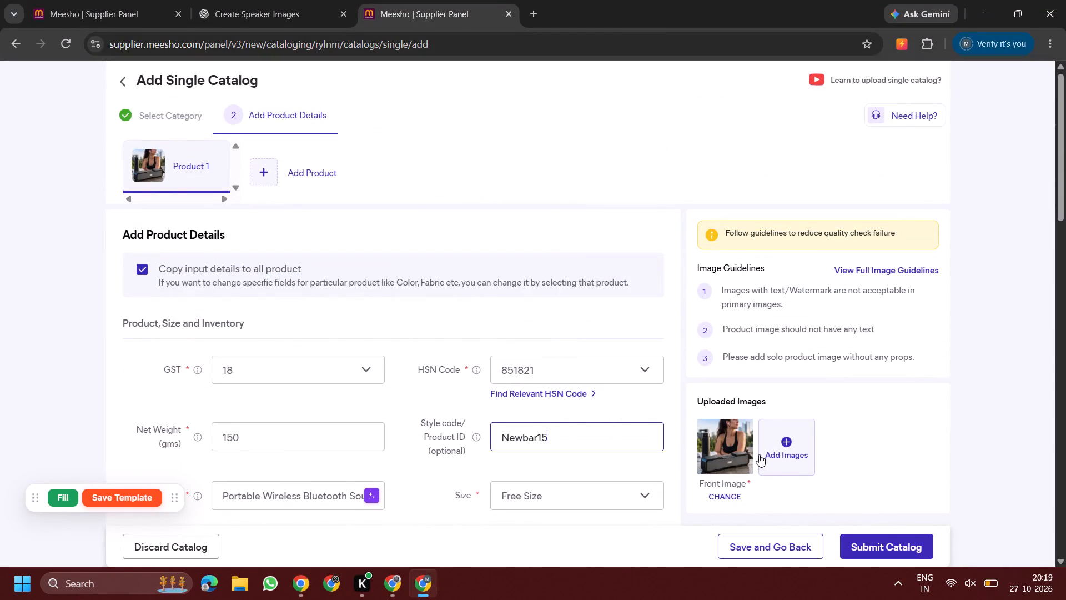
Add three Gemini product images to the catalog: the oqa2xs feature close-up copy, the vpchdj soundbar copy and the x64tle beige-background shot.
left_click(771, 431)
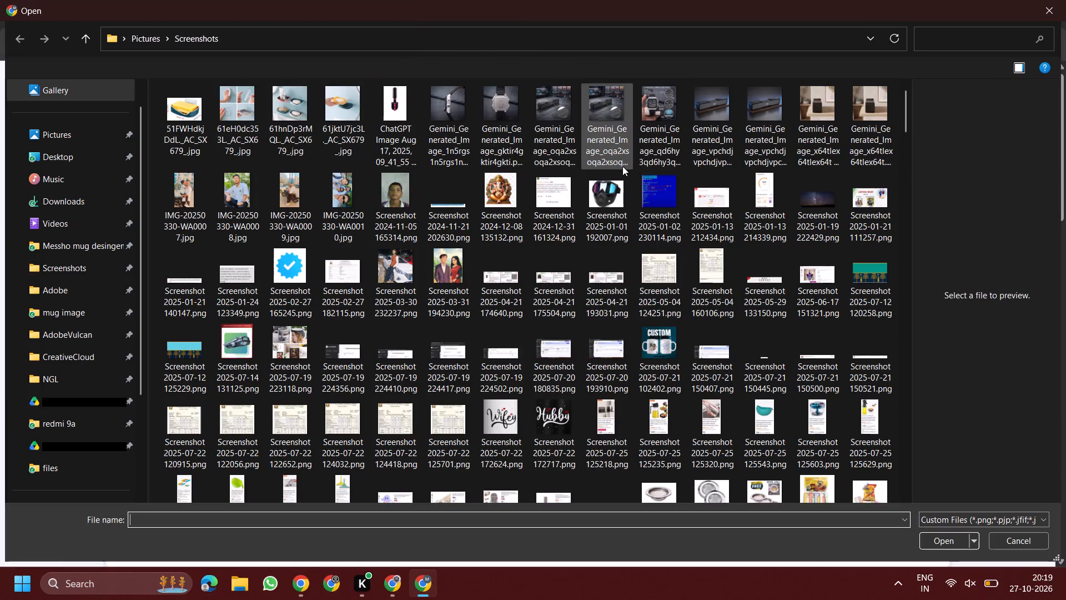
left_click(565, 129)
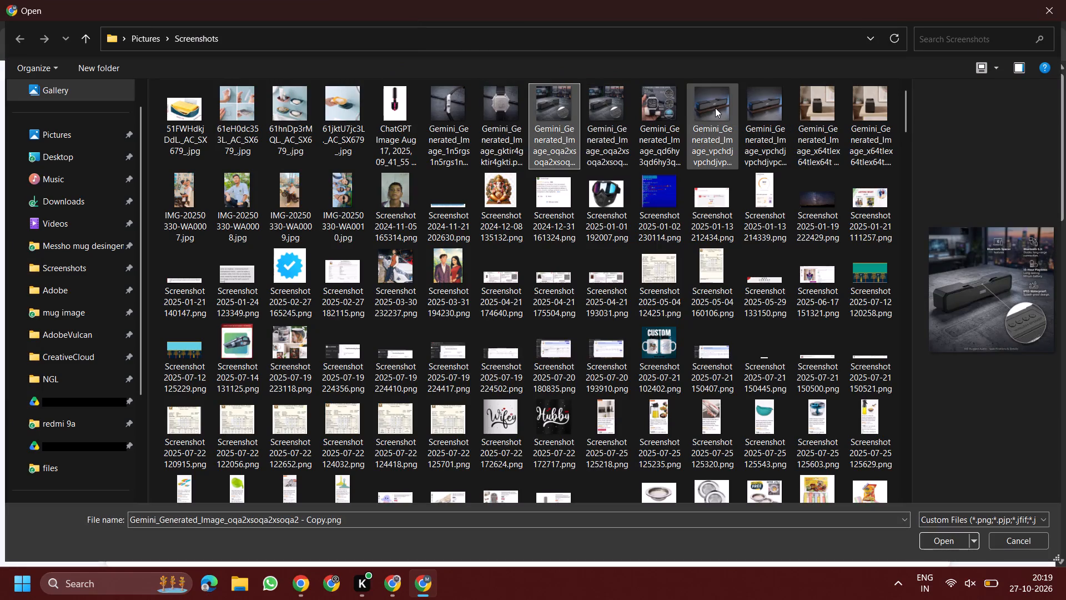
left_click(715, 108, "ctrl")
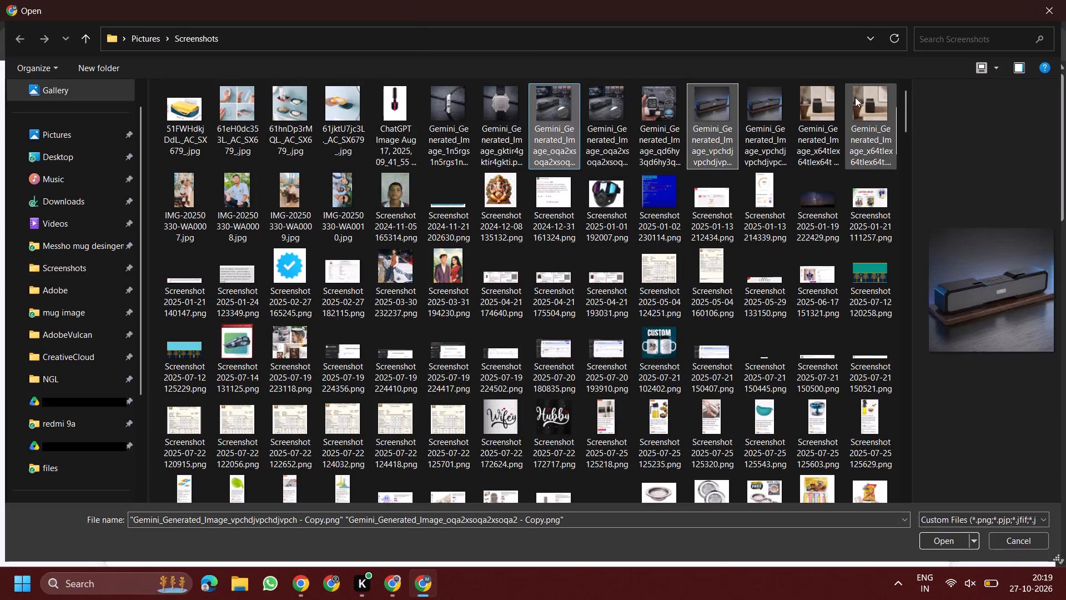
left_click(855, 97, "ctrl")
left_click(943, 547)
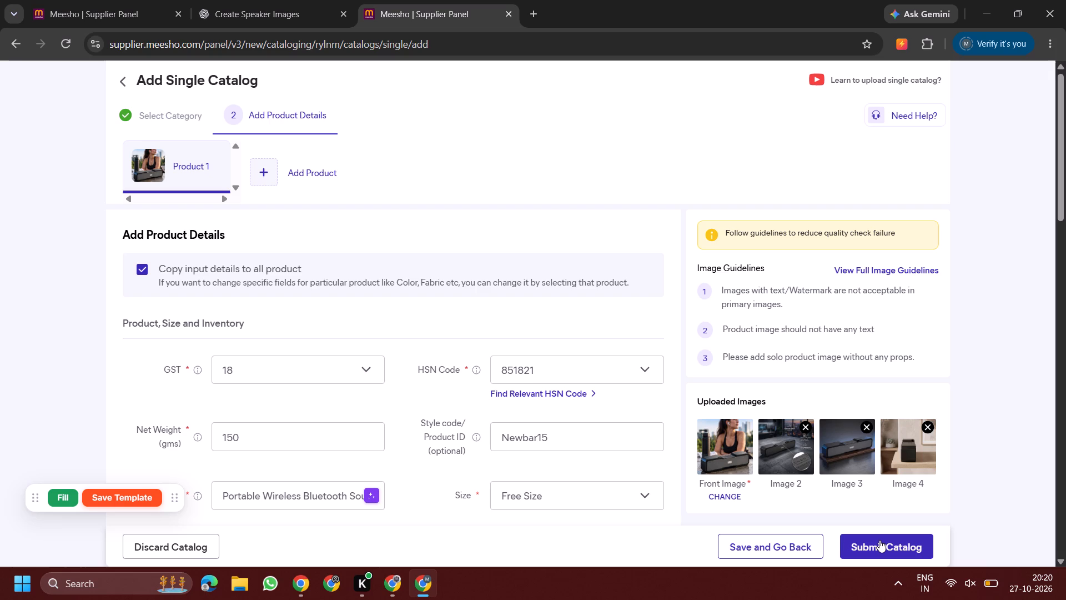
Submit the Newbar15 catalog for quality check.
left_click(879, 540)
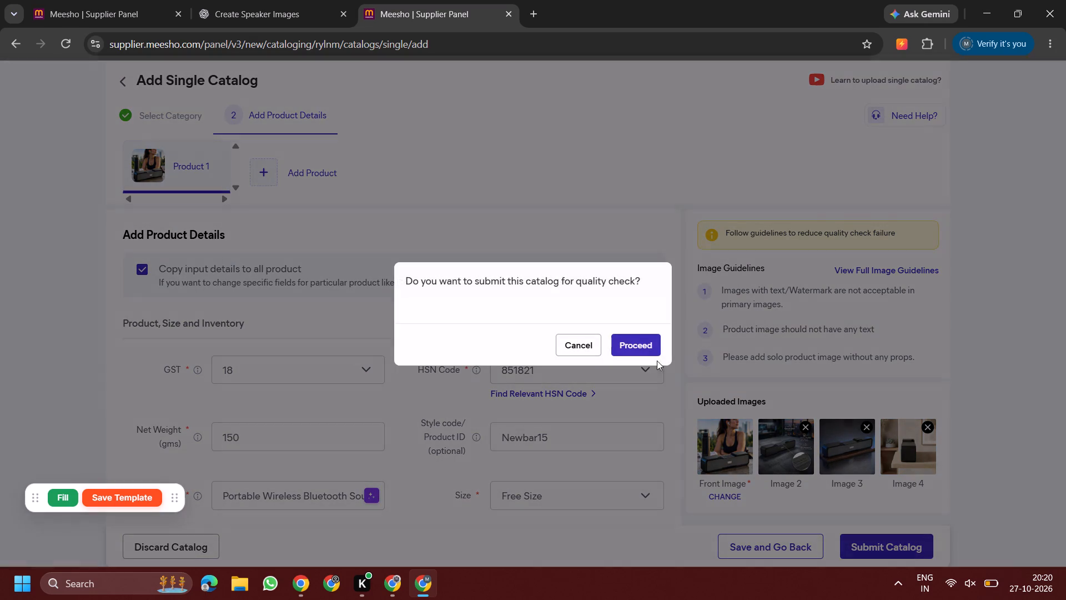
left_click(649, 347)
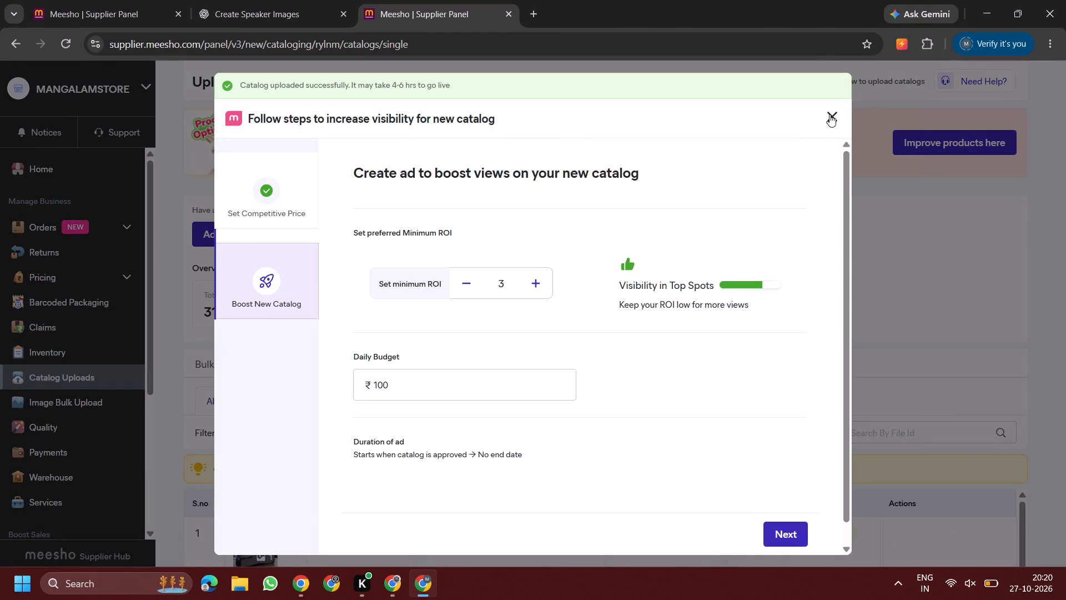
Dismiss the visibility suggestions and start a new single catalog in the Soundbar Speakers category under Consumer Electronics.
left_click(829, 114)
left_click(272, 0)
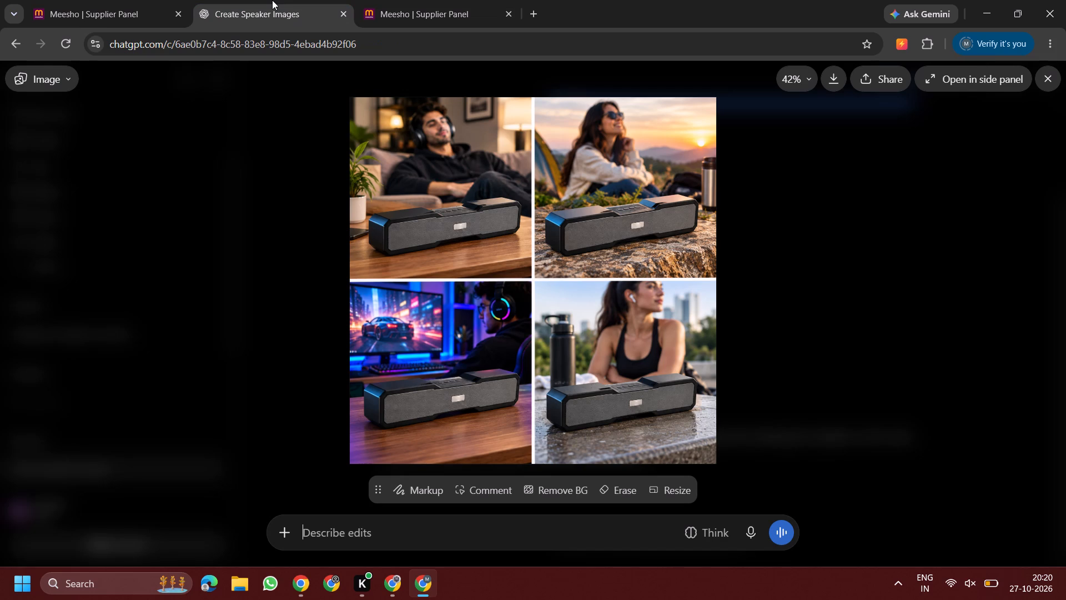
left_click(398, 0)
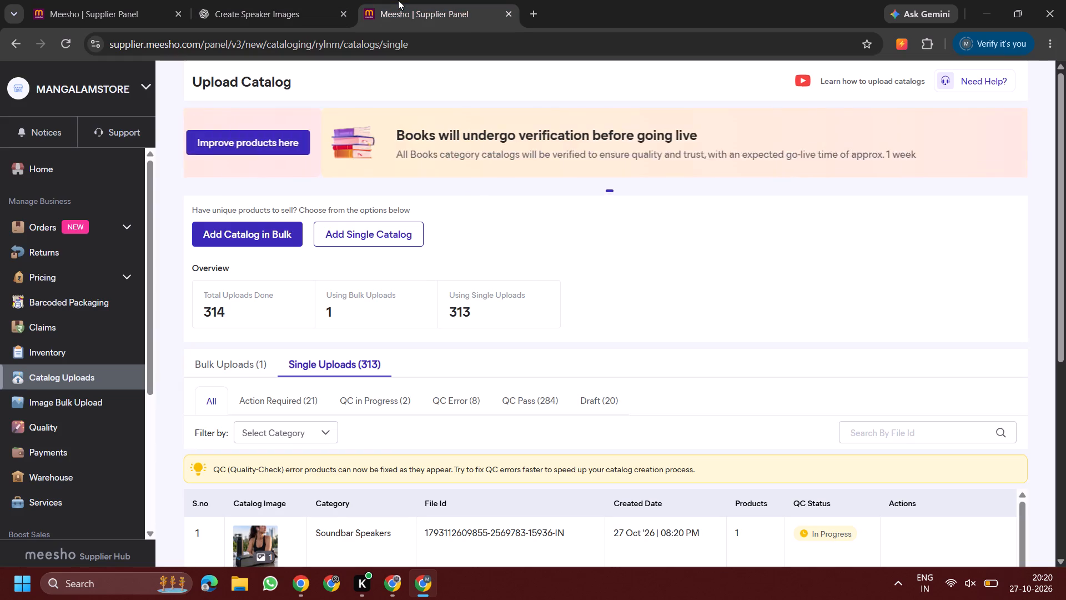
scroll(339, 311, "down", 1)
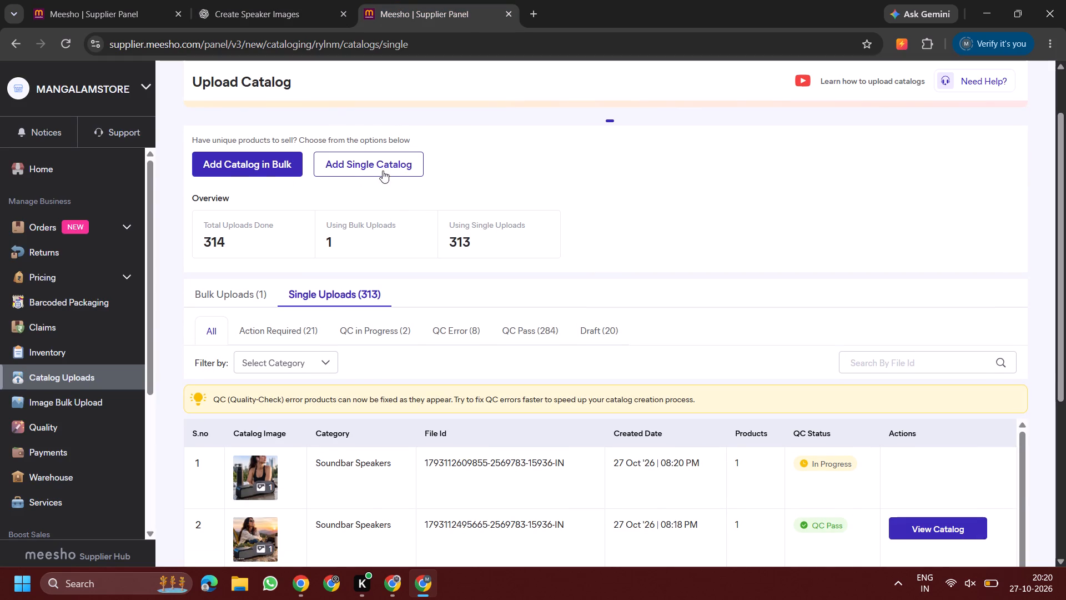
left_click(370, 169)
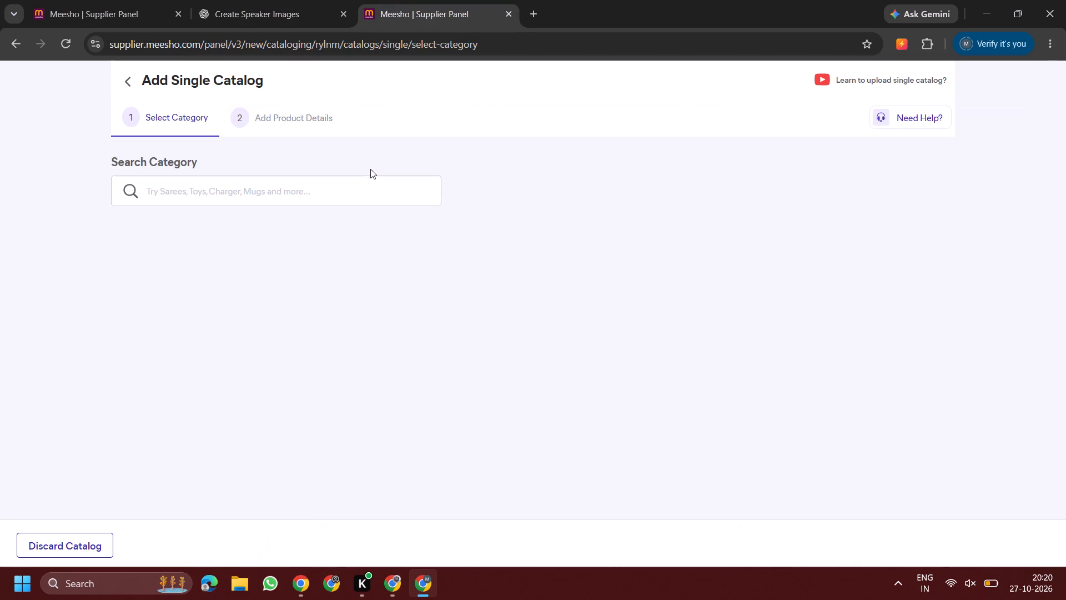
left_click(350, 265)
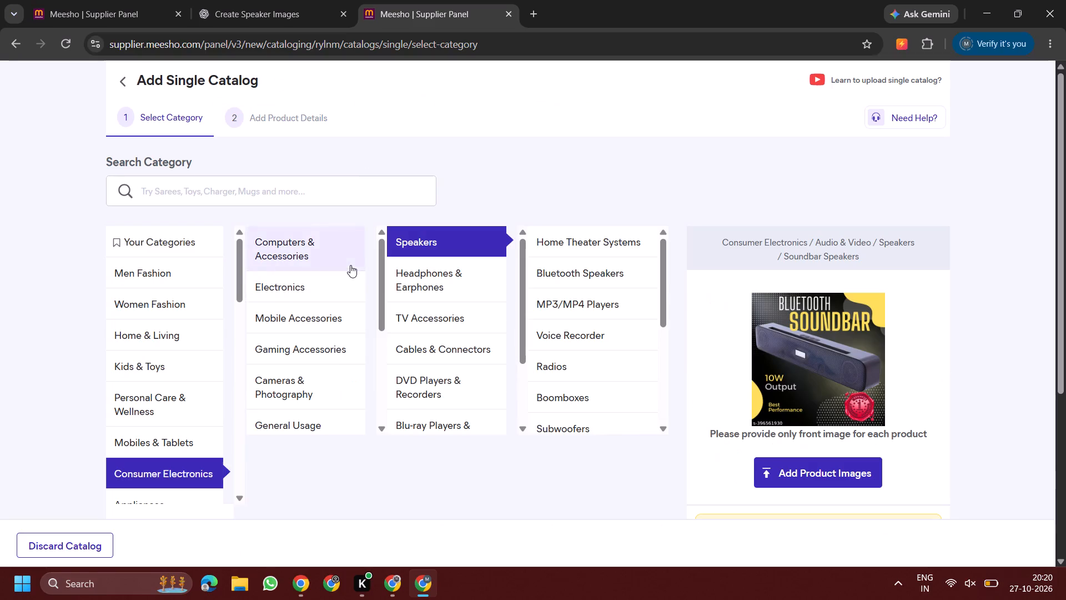
Add Screenshot 2026-10-27 201344.png, the soundbar in front of the gaming monitor, as the front image and continue to the product details.
left_click(785, 472)
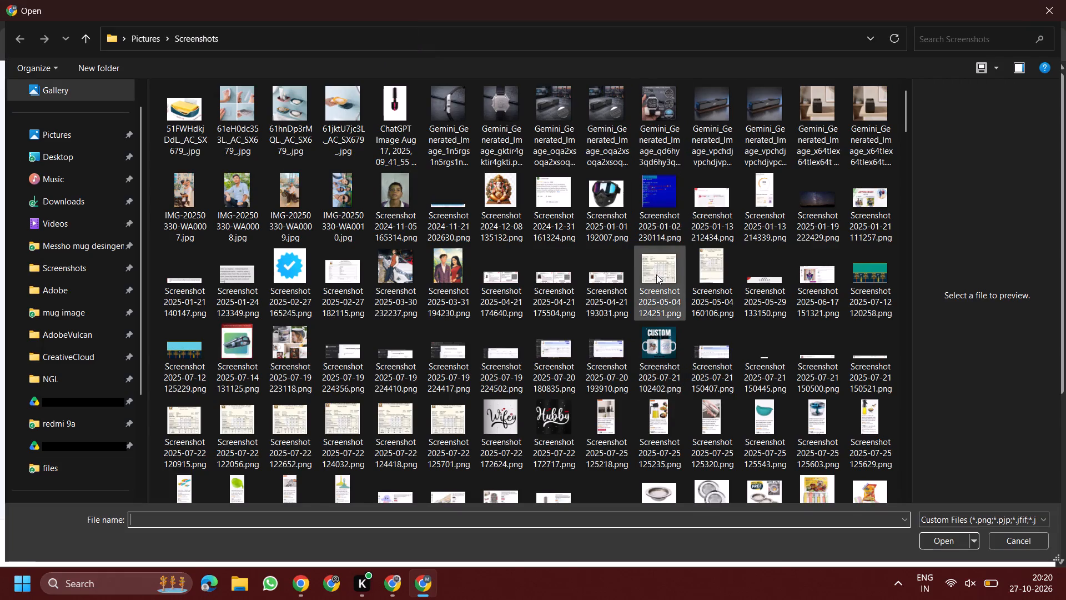
scroll(656, 274, "down", 5)
scroll(656, 274, "down", 20)
scroll(656, 274, "down", 20)
scroll(656, 274, "down", 12)
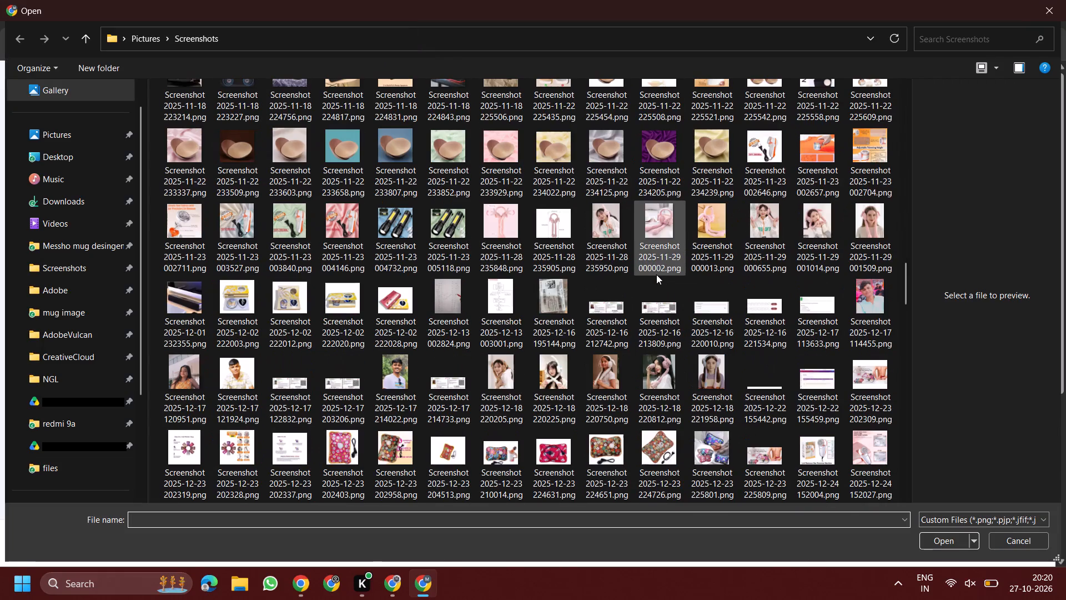
scroll(656, 274, "down", 2)
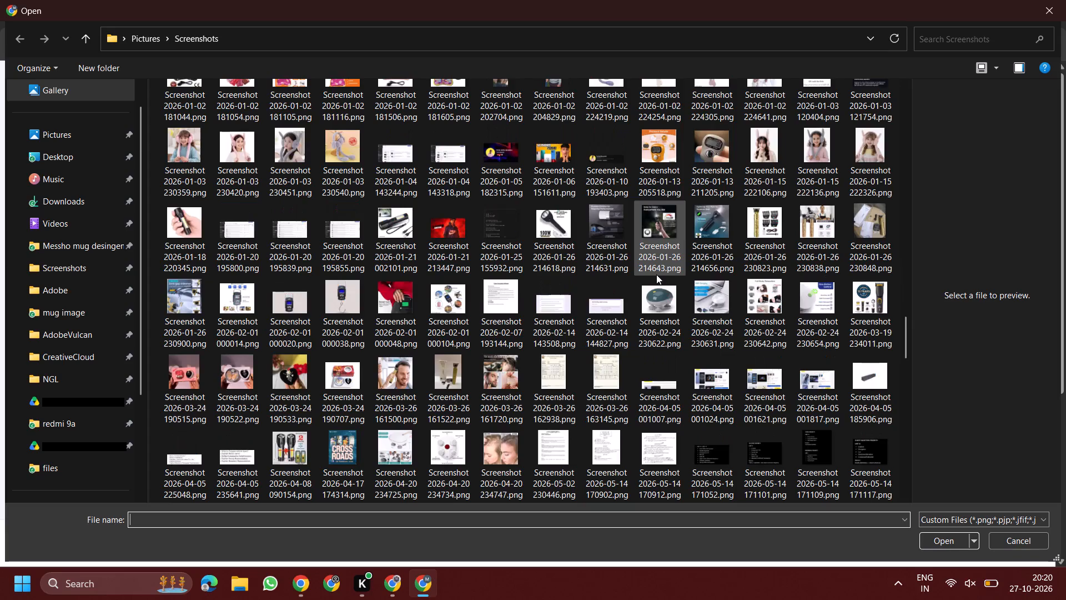
scroll(656, 274, "down", 3)
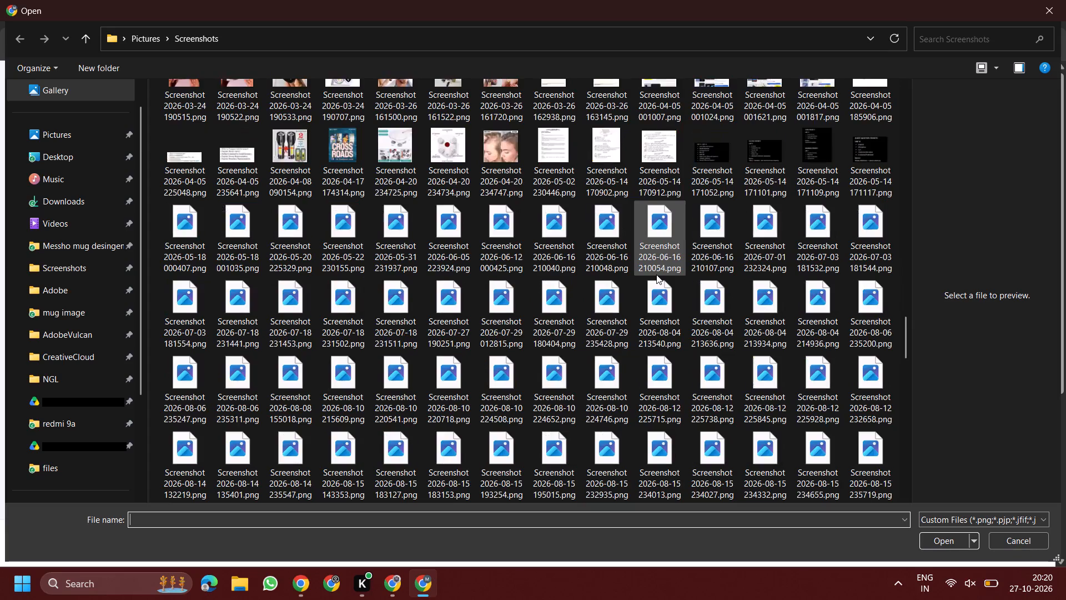
scroll(656, 274, "down", 10)
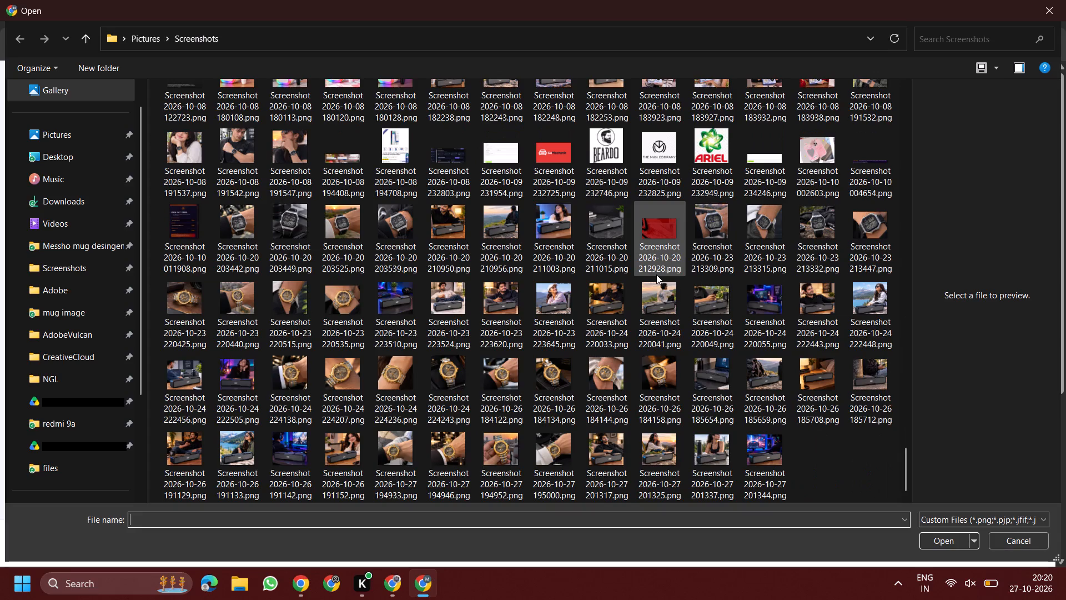
scroll(656, 274, "down", 2)
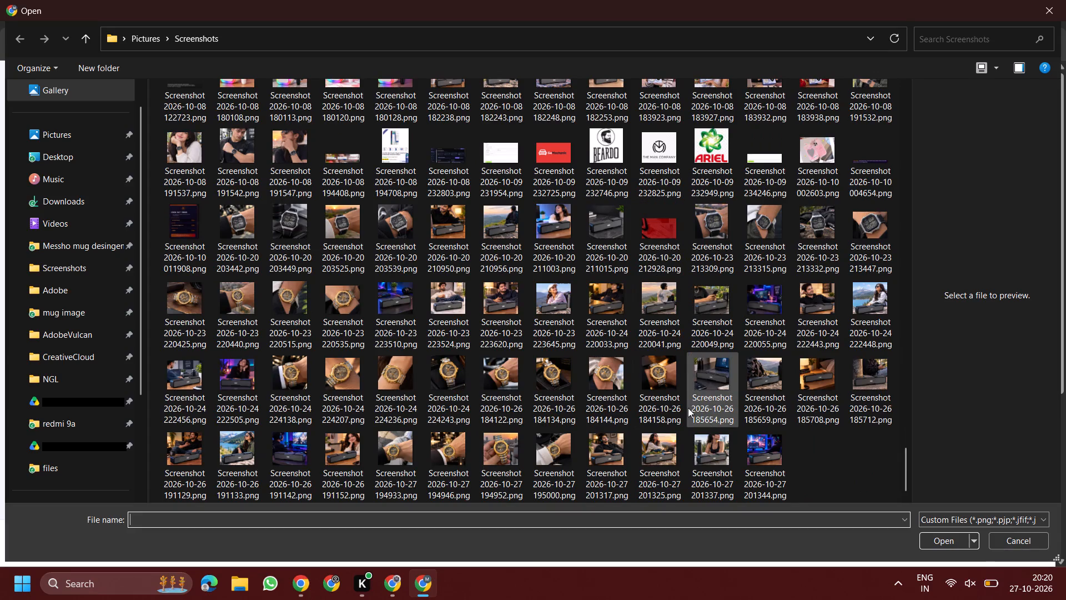
double_click(743, 452)
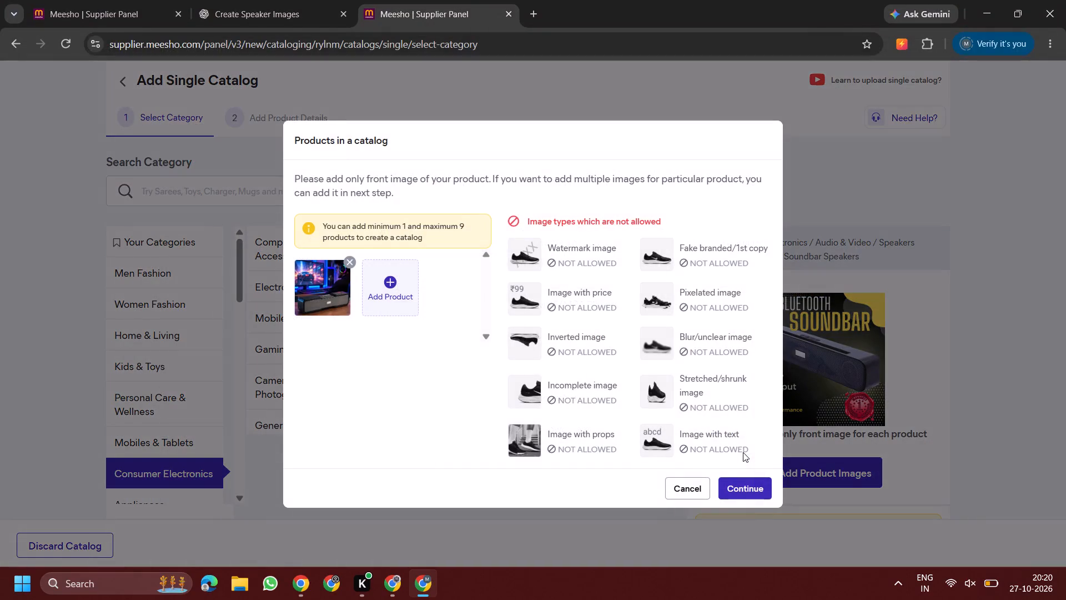
left_click(742, 485)
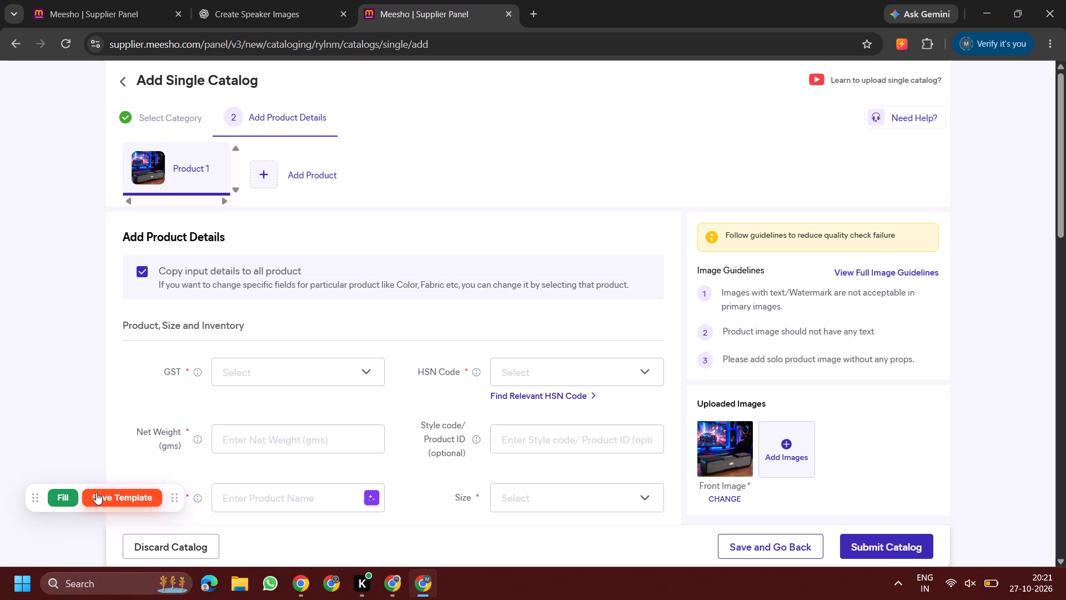
Fill the new catalog's product details from the saved template sanjay newsound bar 740.
left_click(68, 491)
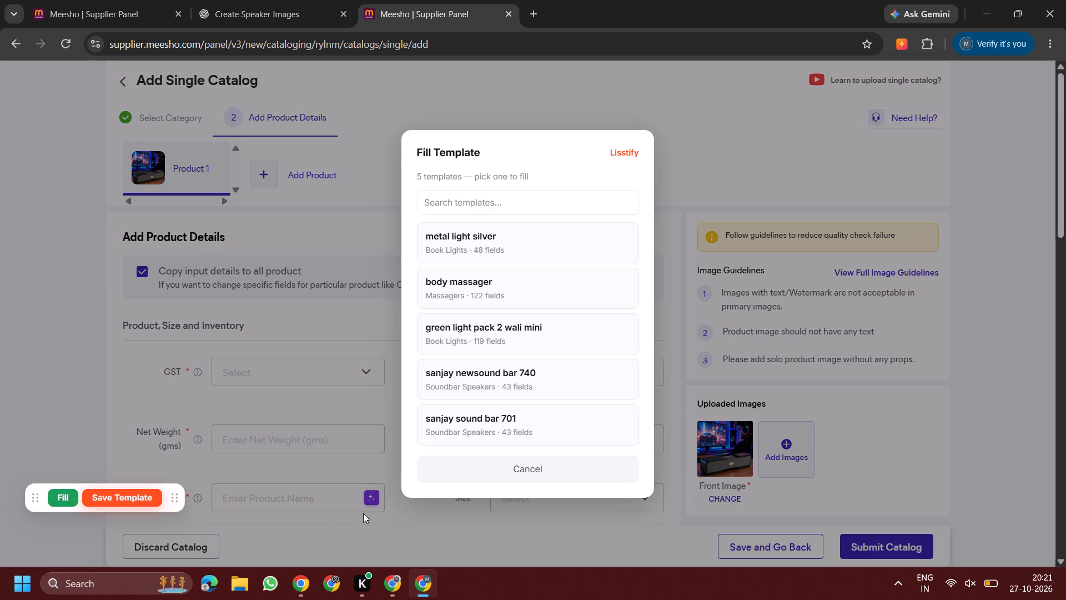
left_click(501, 376)
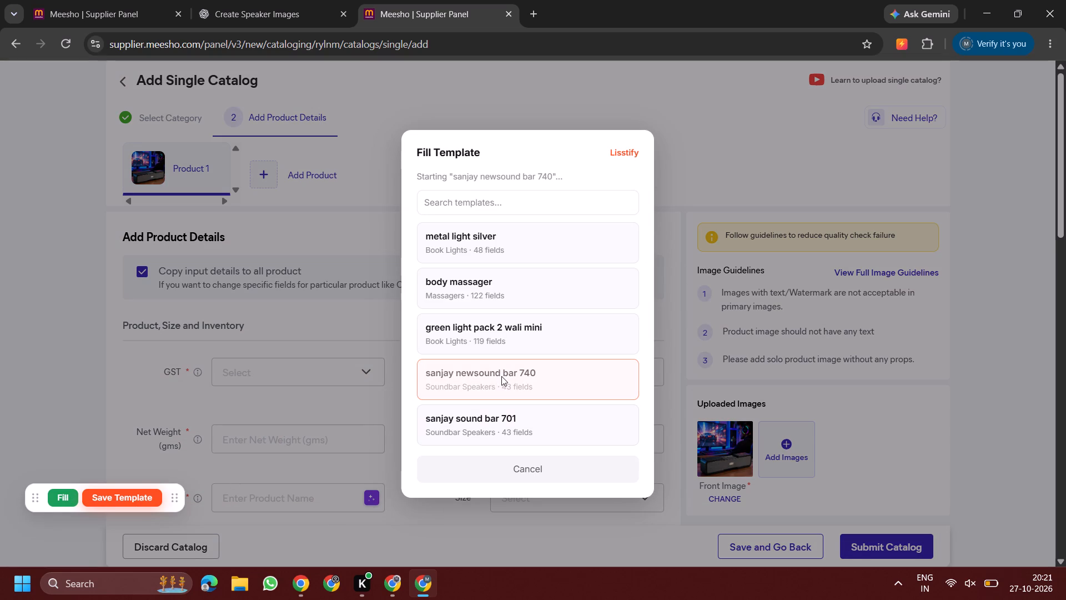
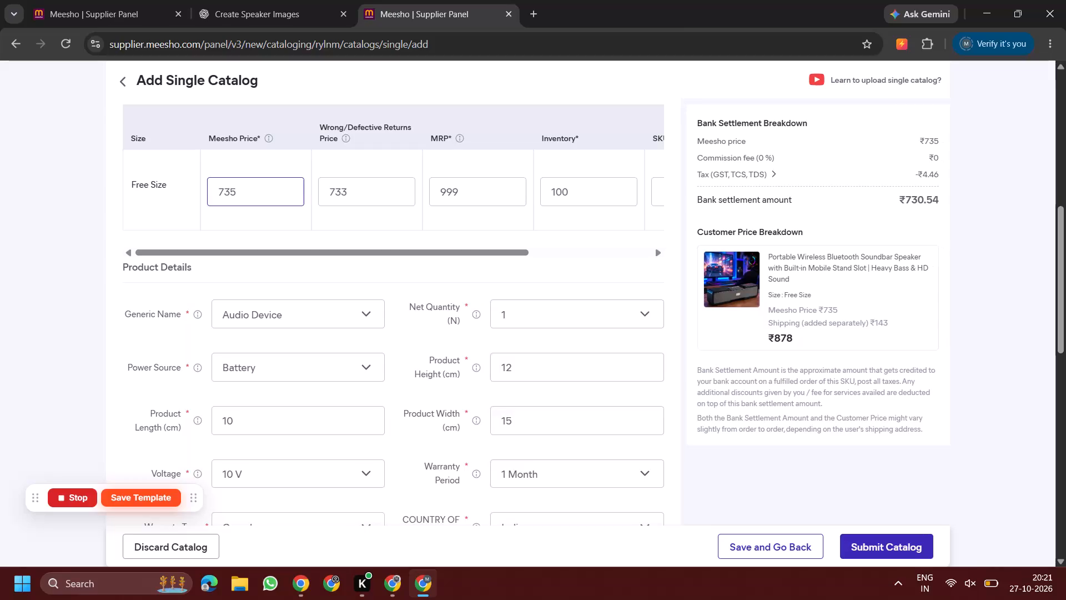
Set the Free Size Meesho Price to 655 and the Wrong/Defective Returns Price to 653.
left_click(230, 191)
scroll(775, 313, "up", 5)
scroll(775, 313, "down", 3)
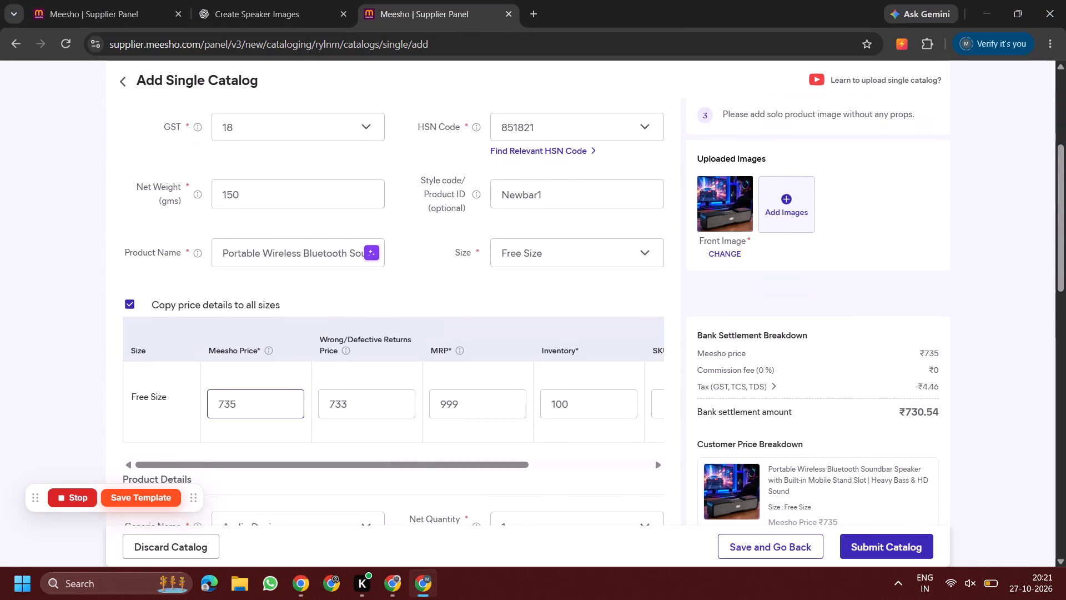
key("BackSpace")
key("BackSpace")
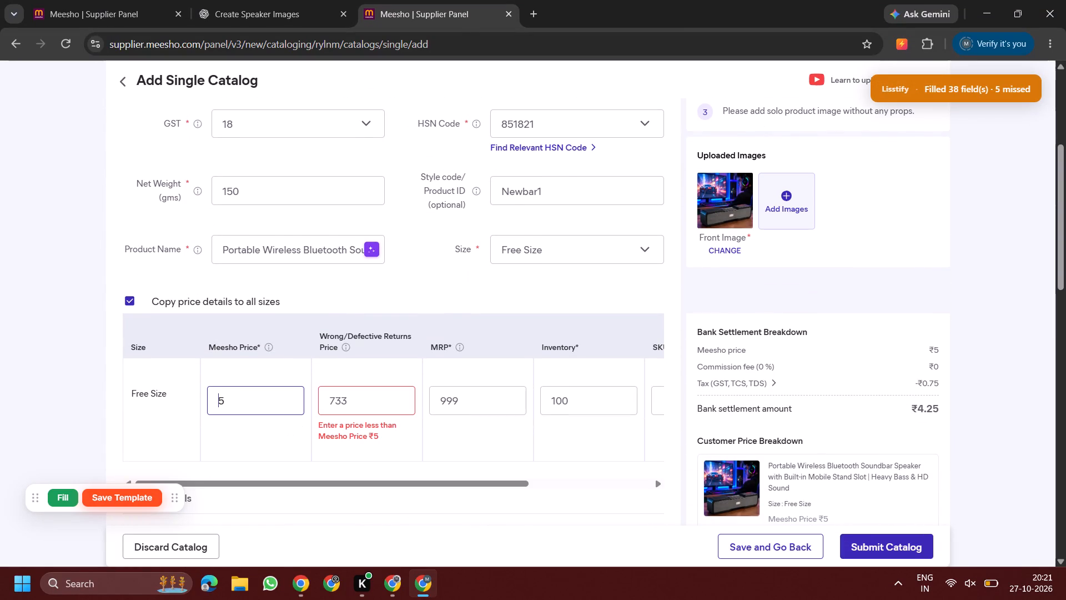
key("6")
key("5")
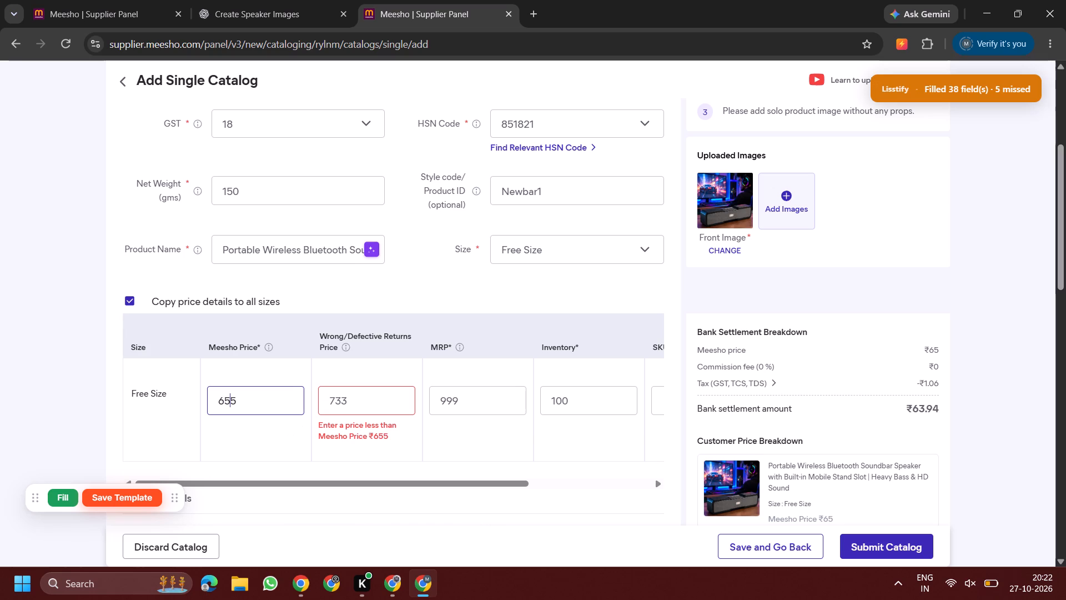
left_click(339, 399)
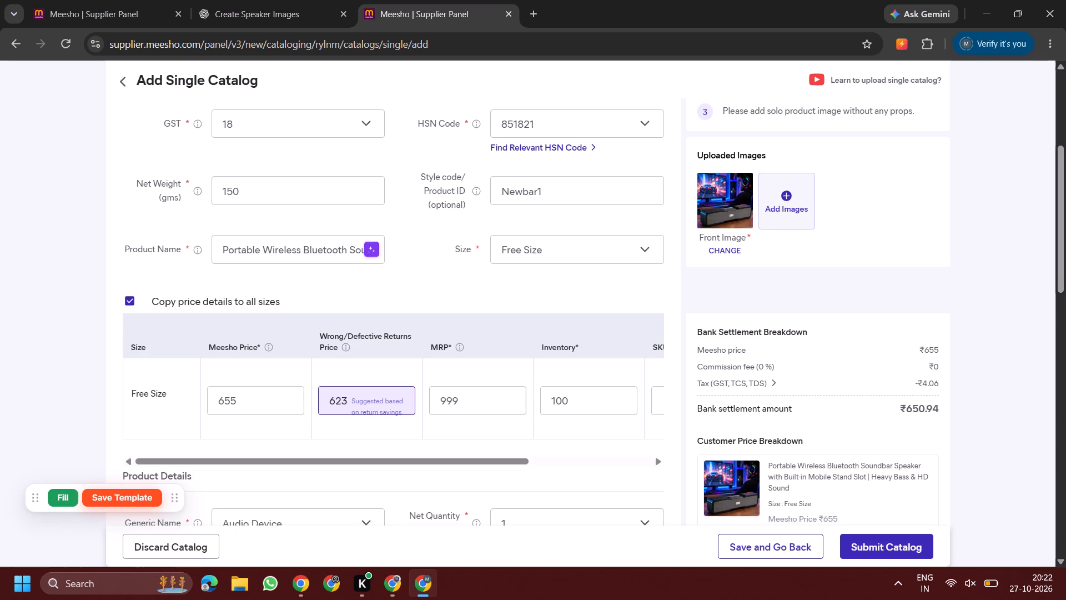
key("BackSpace")
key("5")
left_click(860, 314)
Change the Style code/Product ID to Newbar16.
left_click(594, 194)
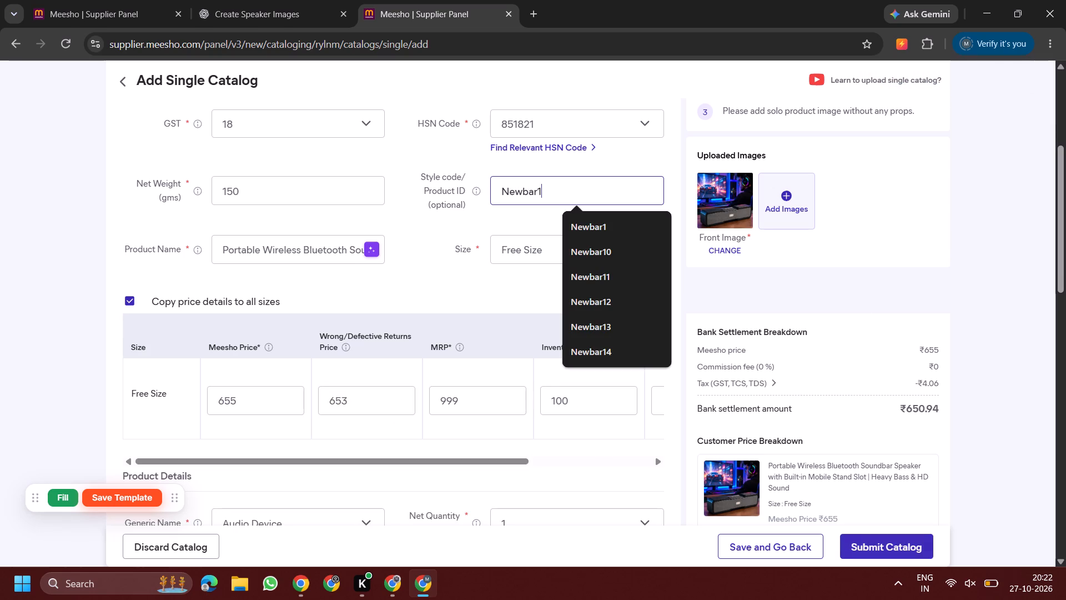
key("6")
Add three more product images from the Screenshots folder: the "- Copy" versions of Gemini_Generated_Image_oqa2xsoqa2xsoqa2, Gemini_Generated_Image_vpchdjvpchdjvpch and Gemini_Generated_Image_x64tlex64tlex64t.
left_click(812, 200)
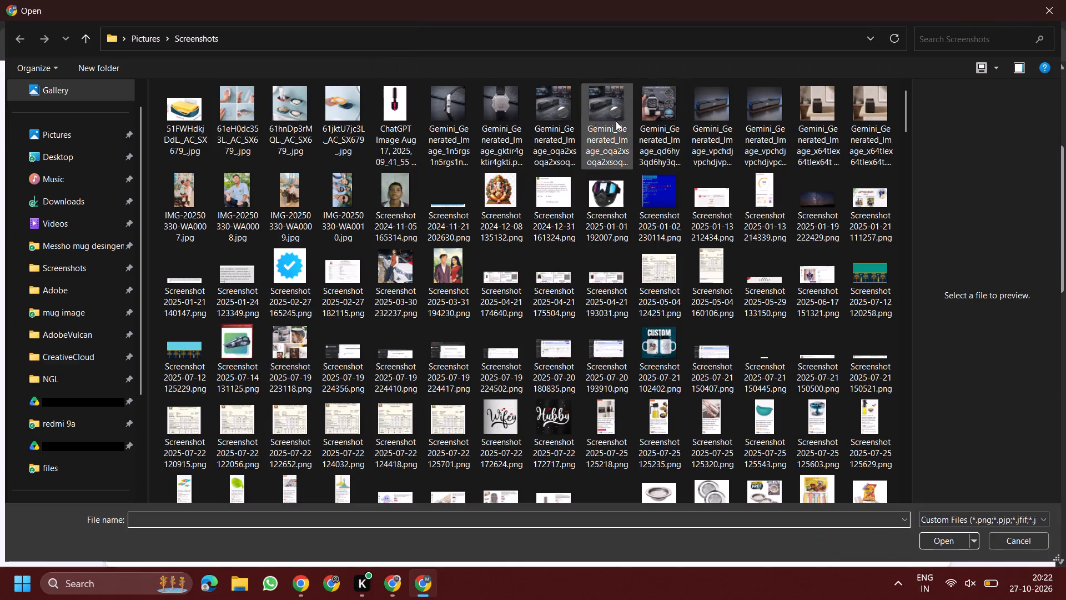
left_click(579, 114, "ctrl")
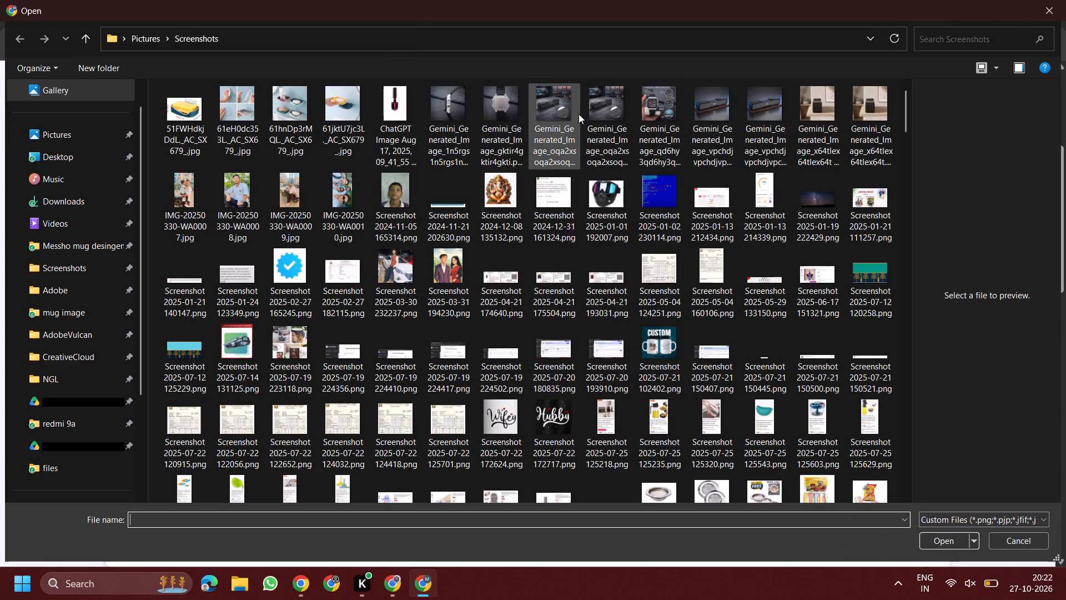
left_click(715, 107, "ctrl")
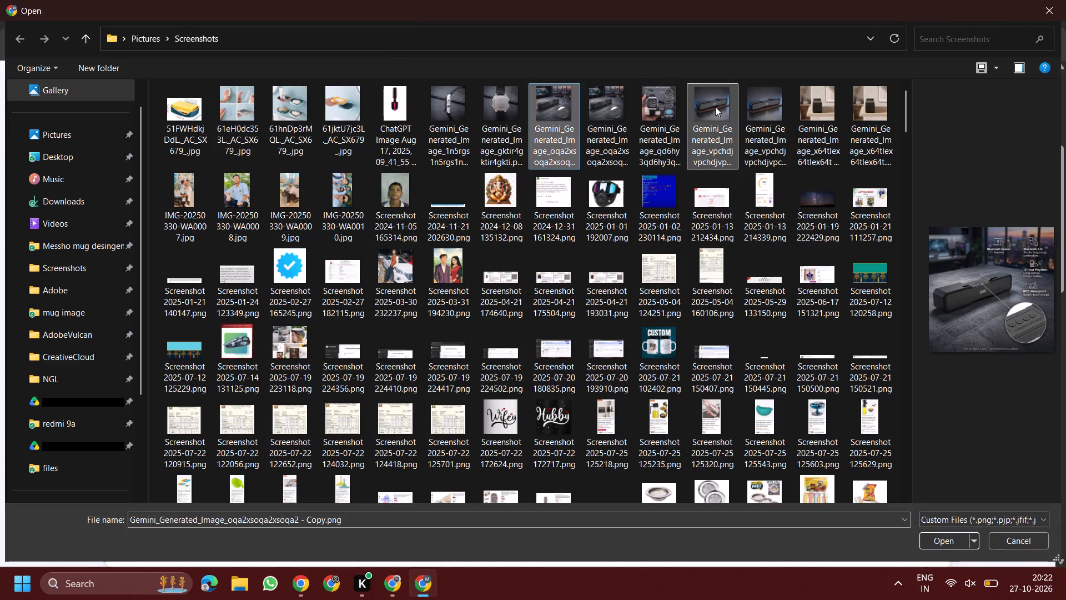
left_click(827, 108, "ctrl")
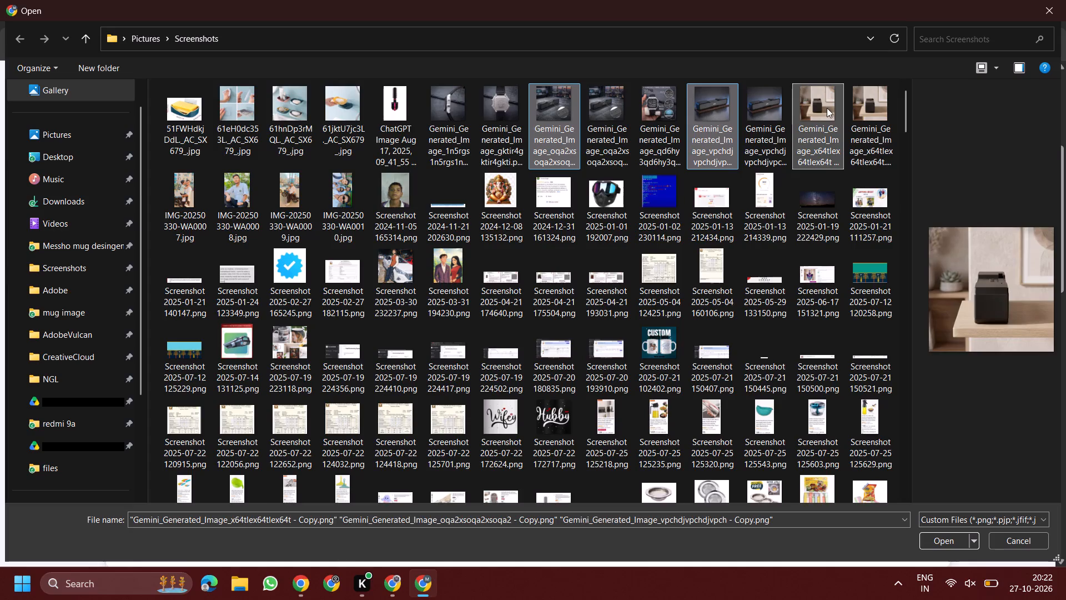
left_click(949, 544)
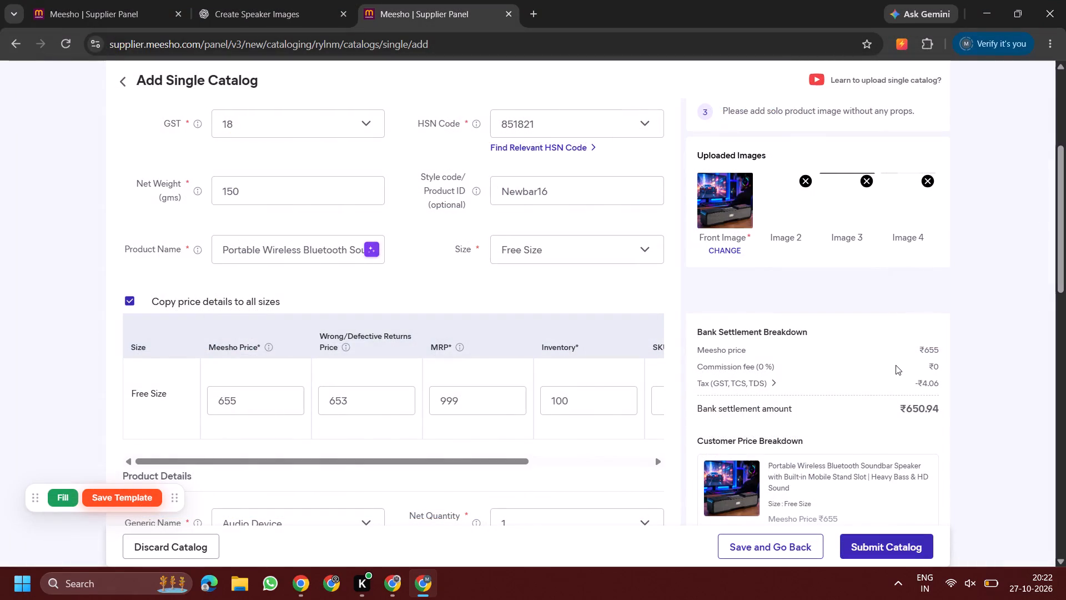
Review the filled Newbar16 catalog, submit it for quality check and dismiss the visibility suggestions.
scroll(896, 365, "down", 2)
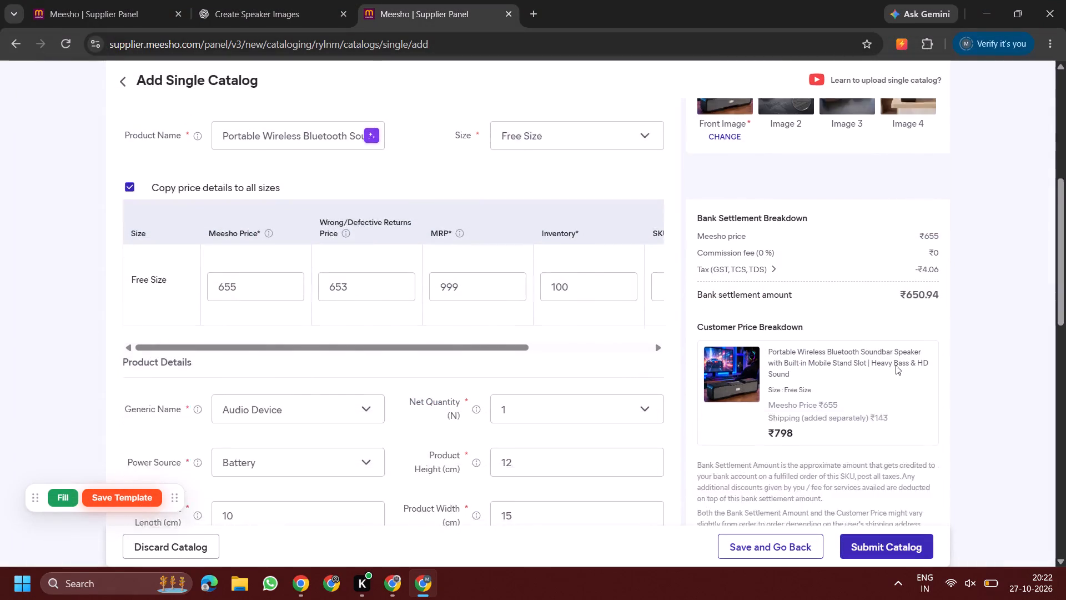
scroll(896, 365, "down", 4)
scroll(896, 365, "up", 6)
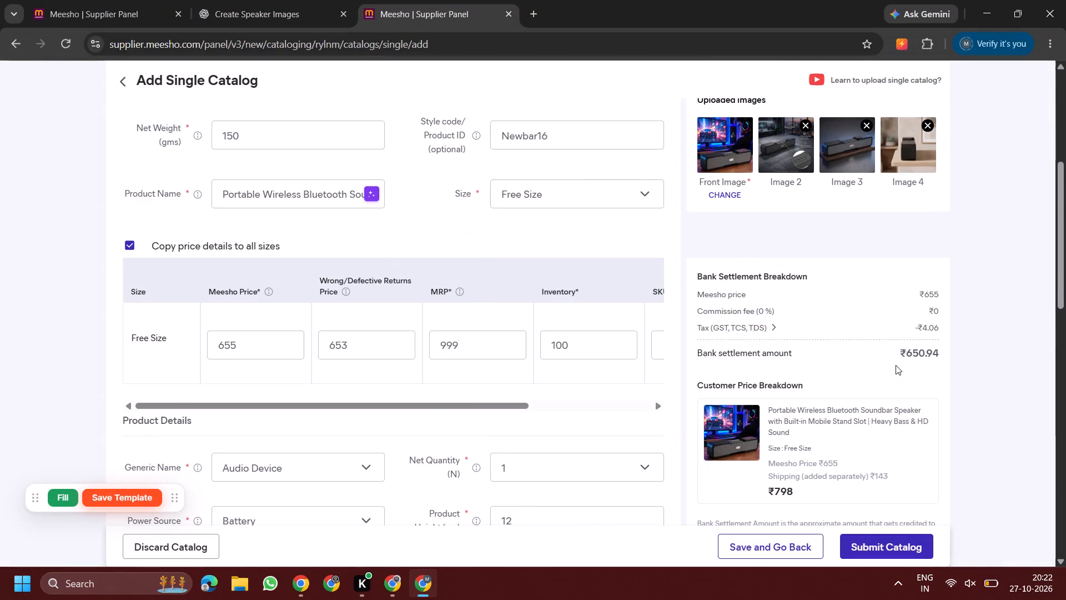
scroll(896, 365, "up", 1)
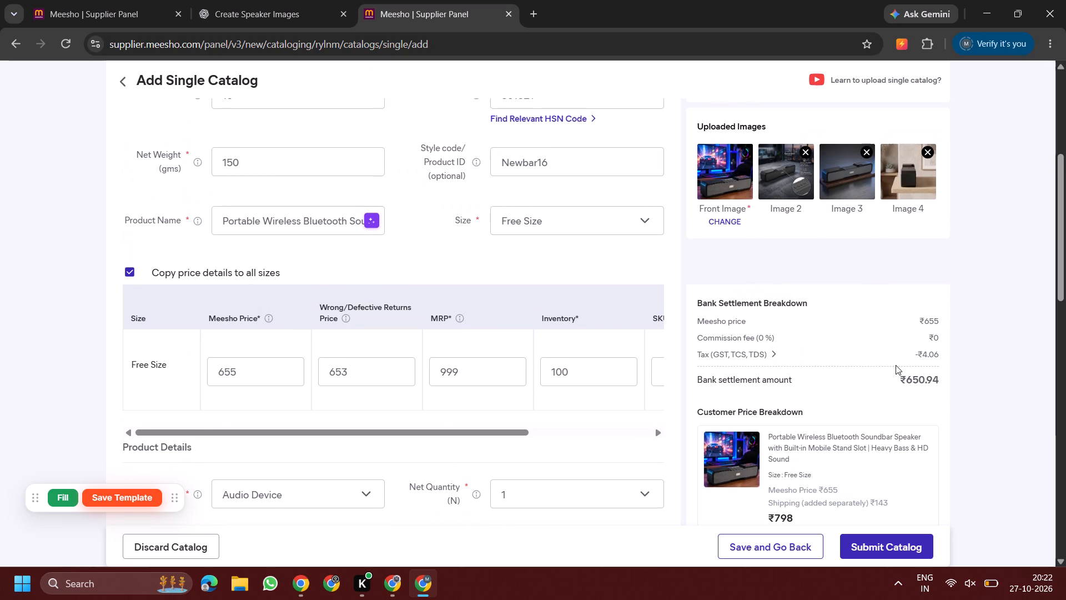
scroll(896, 365, "up", 1)
left_click(907, 548)
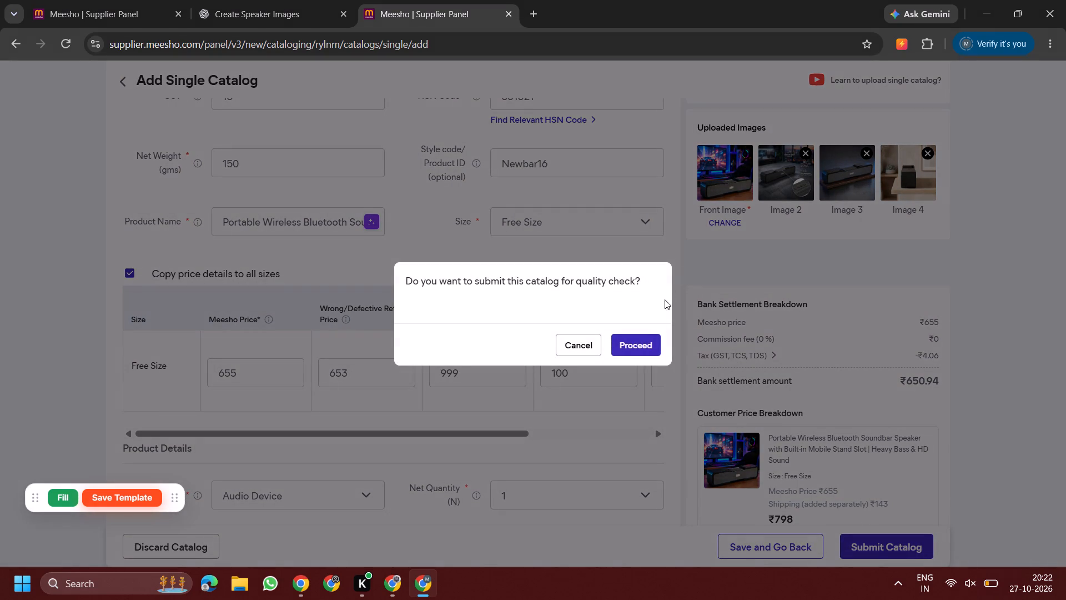
left_click(640, 335)
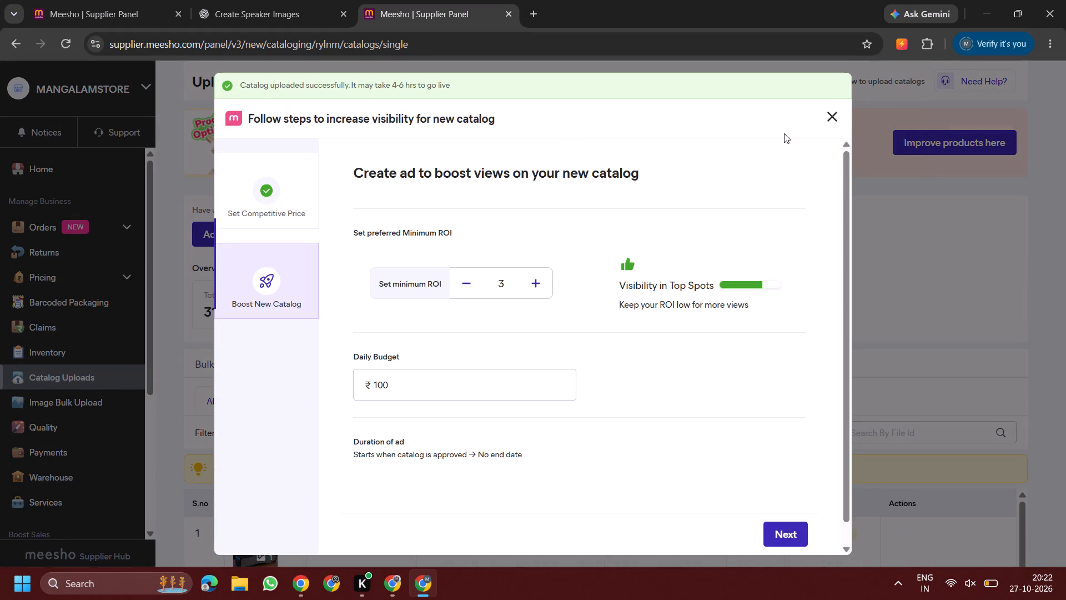
left_click(839, 117)
Try to open the QC error details of the Soundbar Speakers catalog created on 27 Oct '26 at 08:16 PM.
scroll(748, 313, "down", 4)
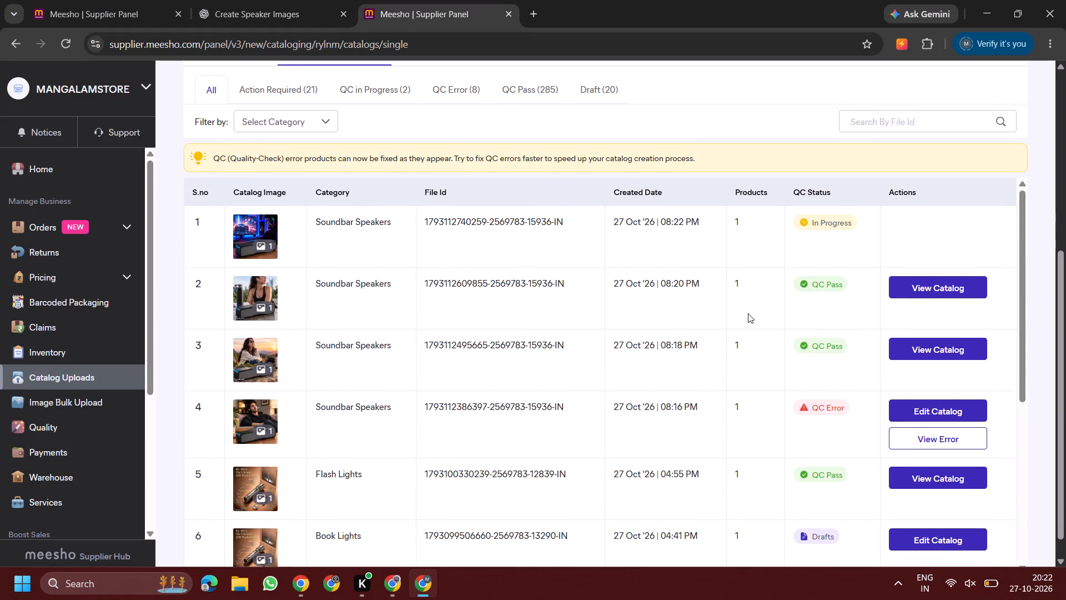
left_click(923, 440)
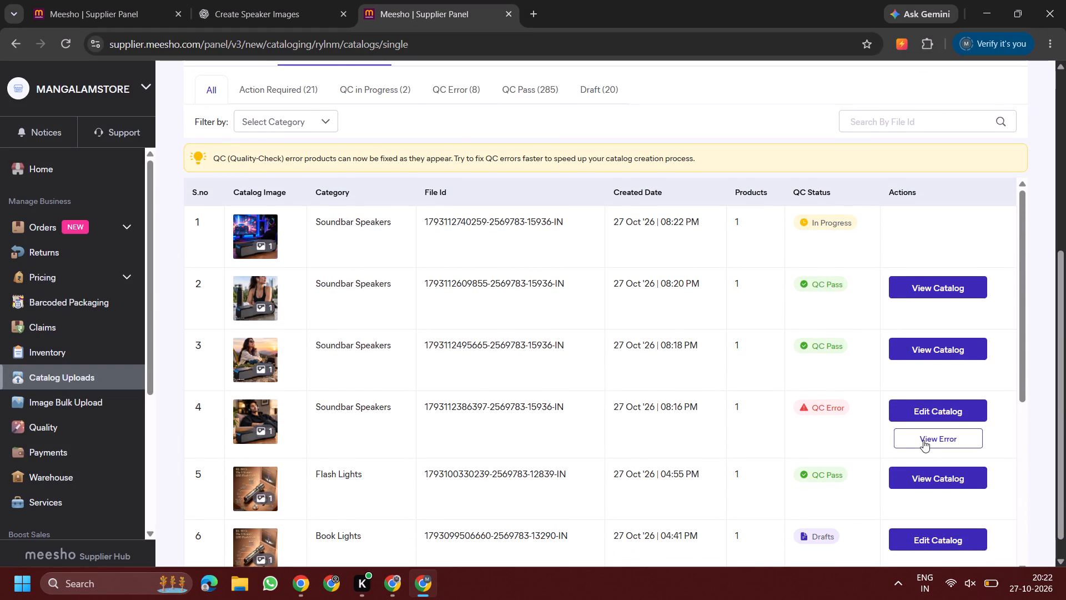
left_click(923, 440)
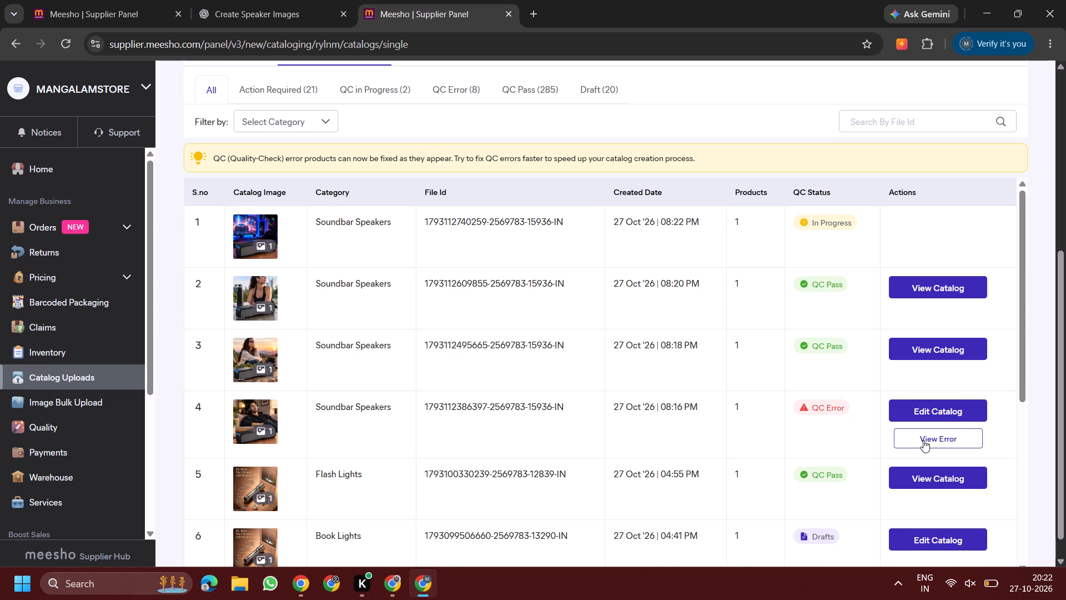
left_click(923, 440)
double_click(926, 410)
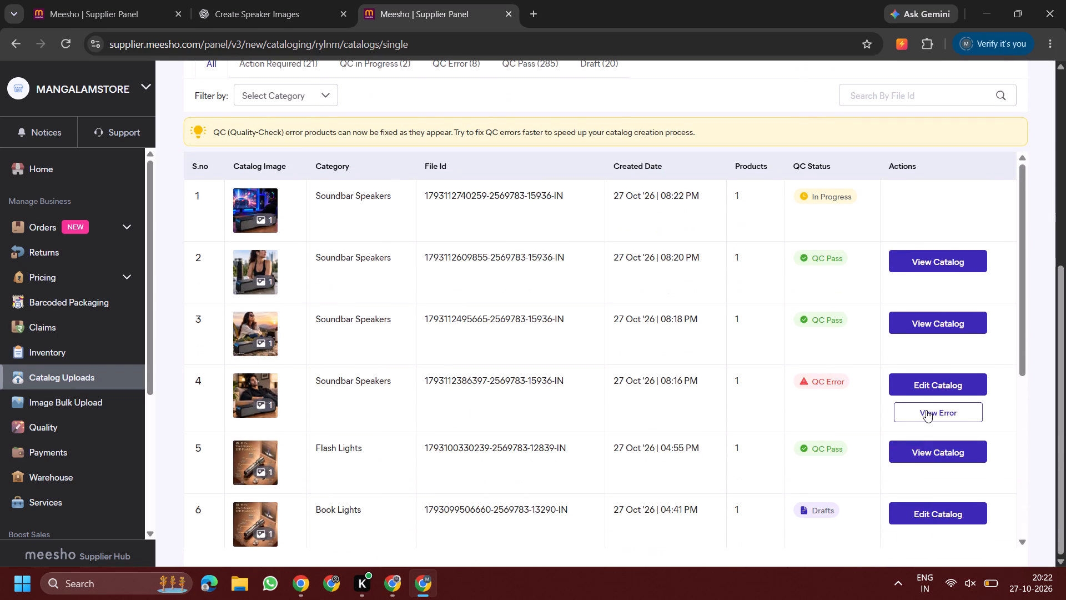
Reload the catalog uploads page and look over the uploaded catalogs list.
left_click(78, 41)
left_click_drag(54, 44, 61, 45)
double_click(61, 45)
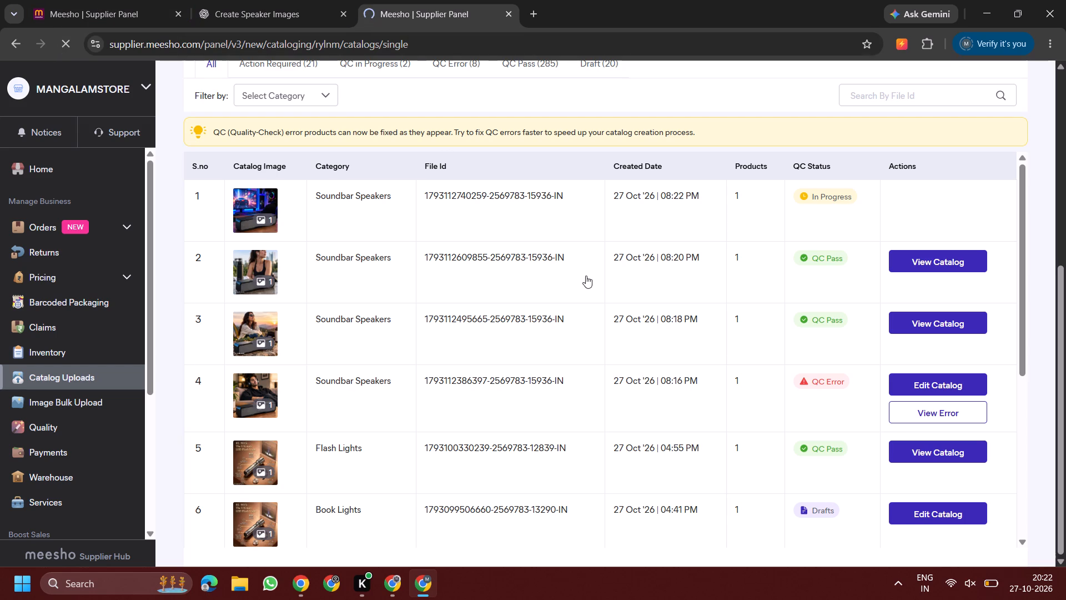
scroll(848, 519, "down", 2)
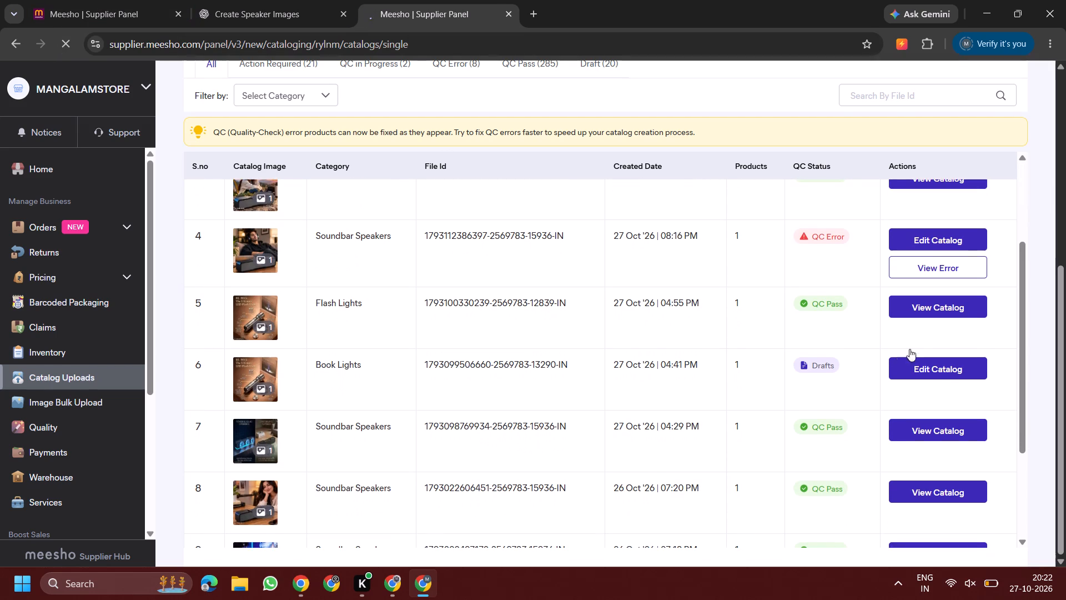
scroll(860, 474, "up", 3)
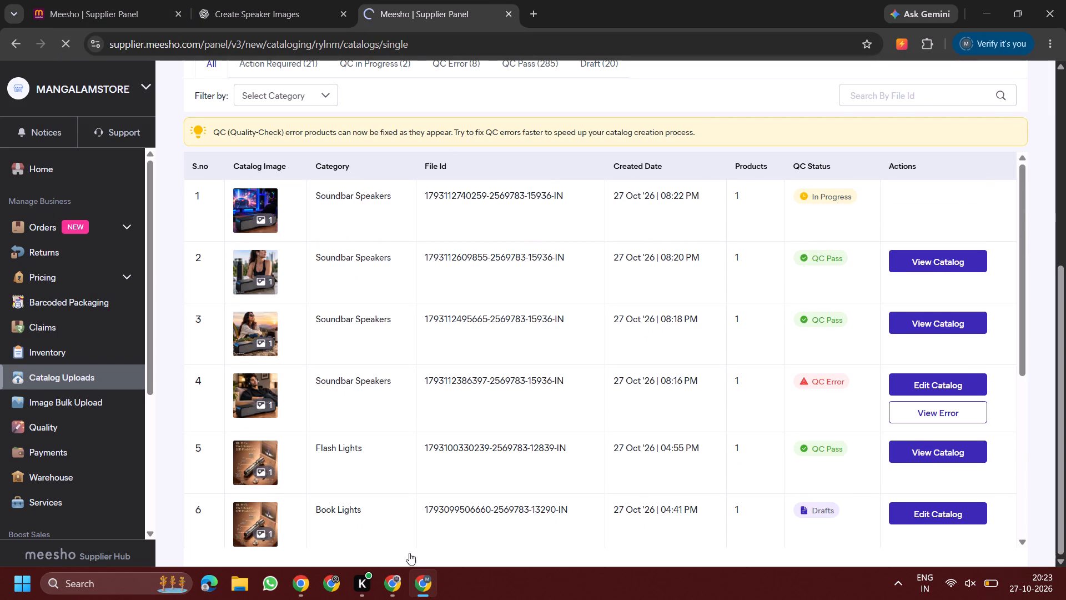
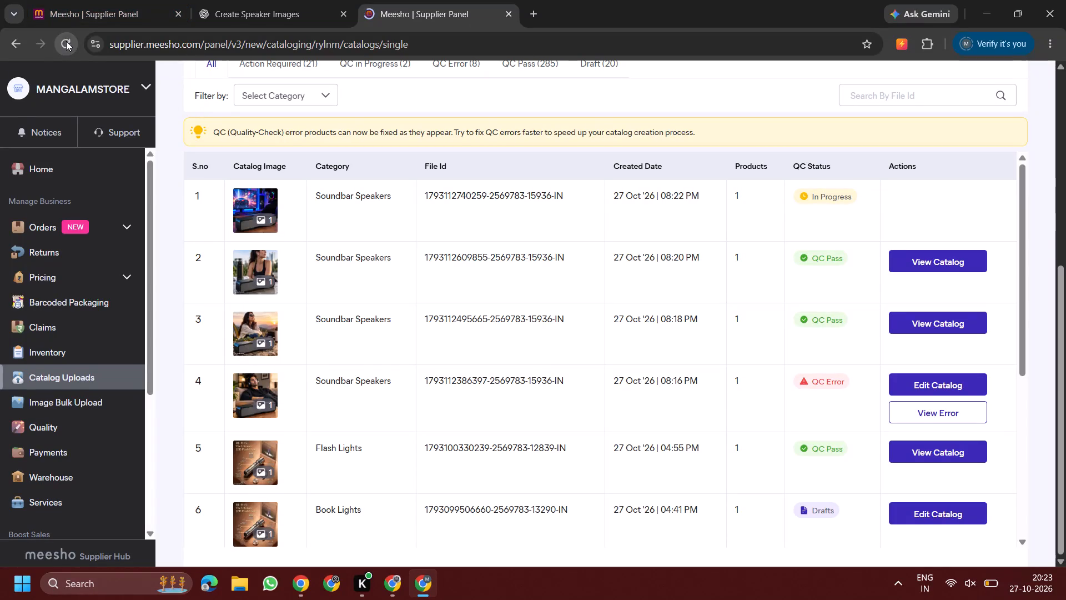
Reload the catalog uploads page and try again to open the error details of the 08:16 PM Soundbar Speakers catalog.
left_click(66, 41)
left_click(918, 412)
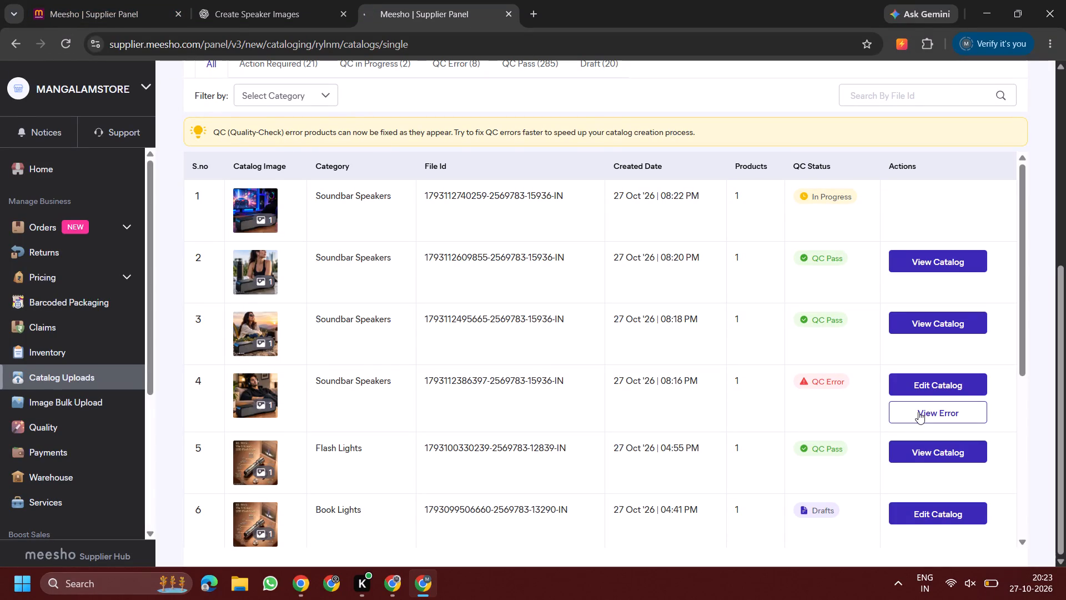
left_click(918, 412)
Return to the original supplier panel tab, dismiss its visibility suggestions and close the duplicate supplier panel tab.
left_click_drag(918, 412, 157, 0)
left_click(157, 0)
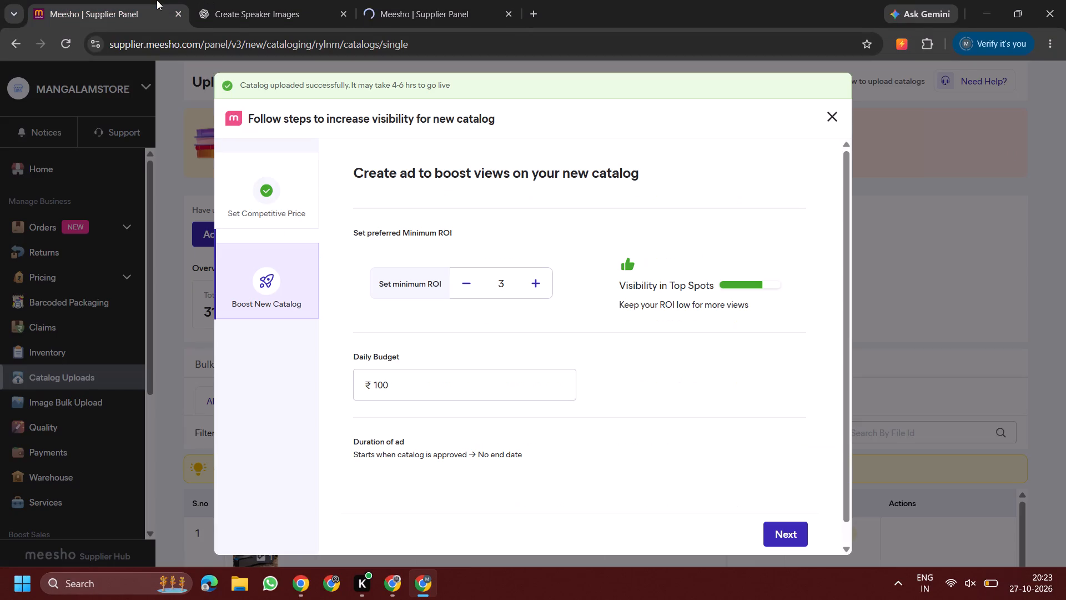
left_click(831, 112)
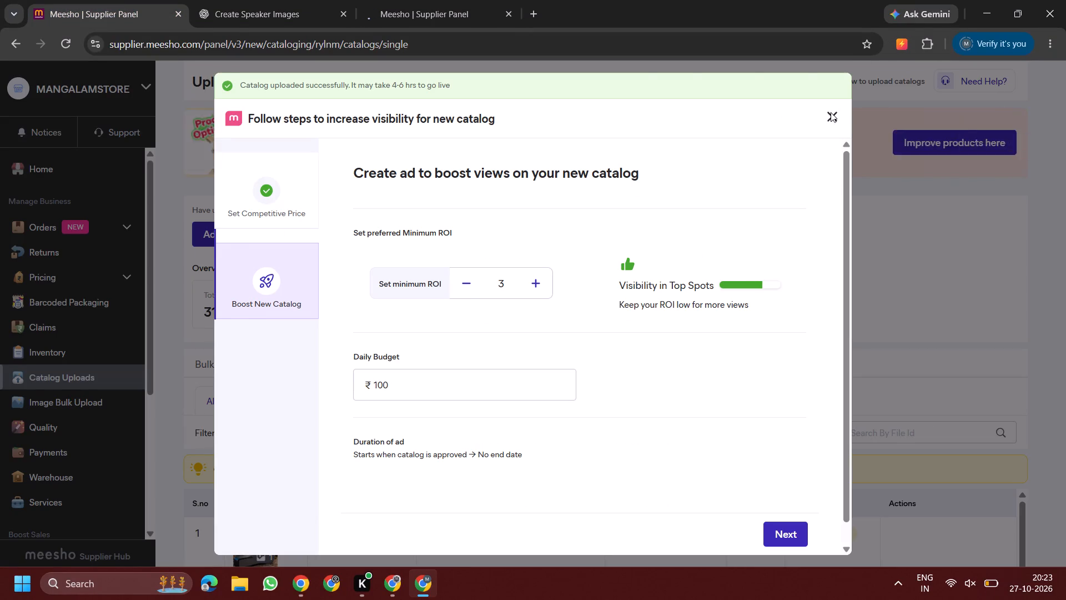
left_click(511, 15)
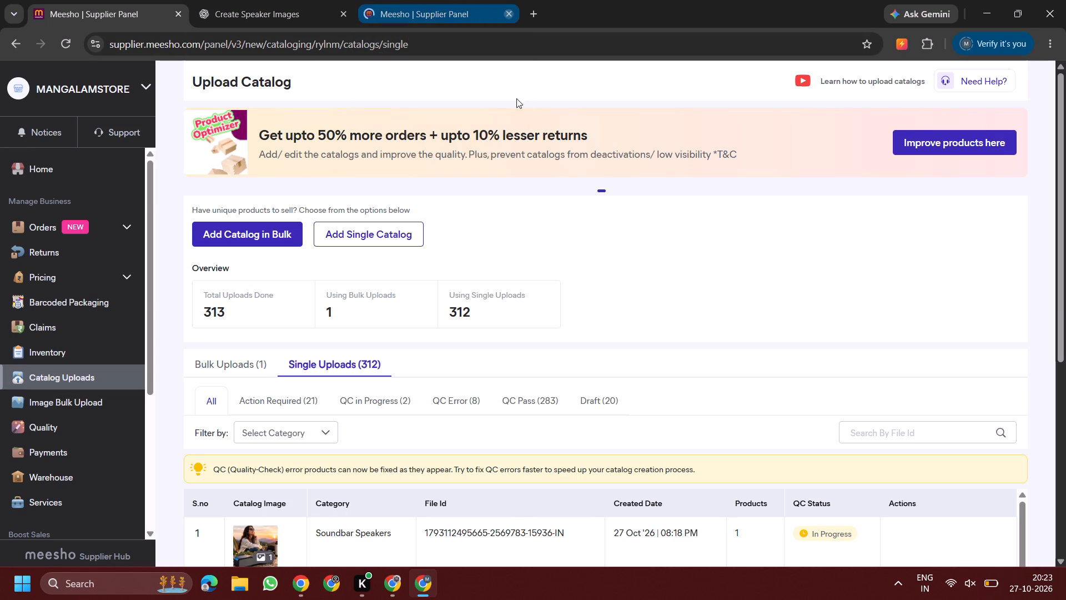
View the QC error of the Soundbar Speakers catalog created at 08:16 PM and open that catalog for editing.
scroll(567, 307, "down", 1)
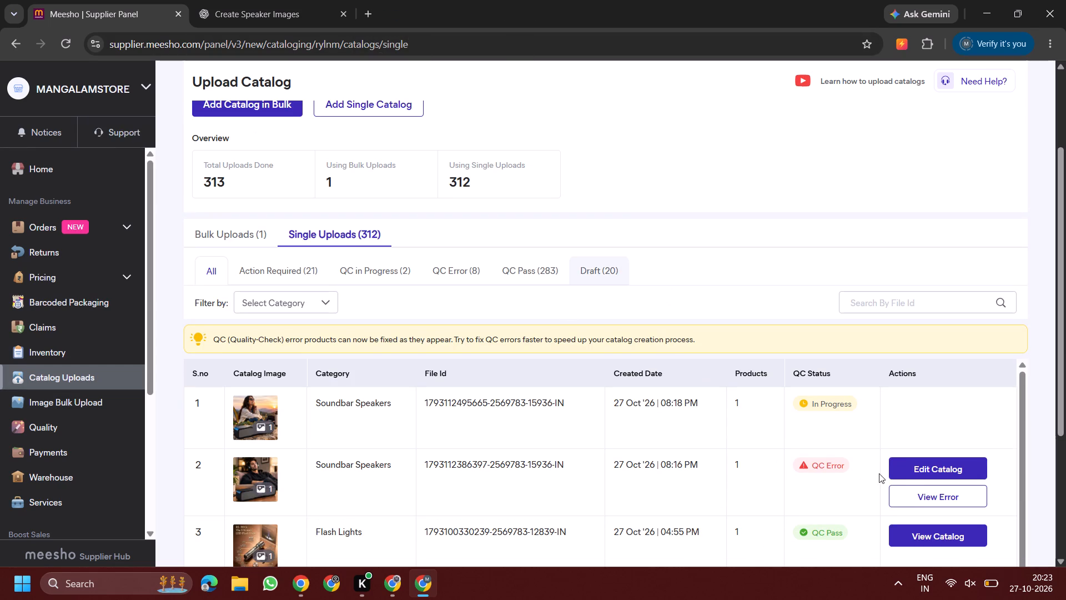
left_click(914, 499)
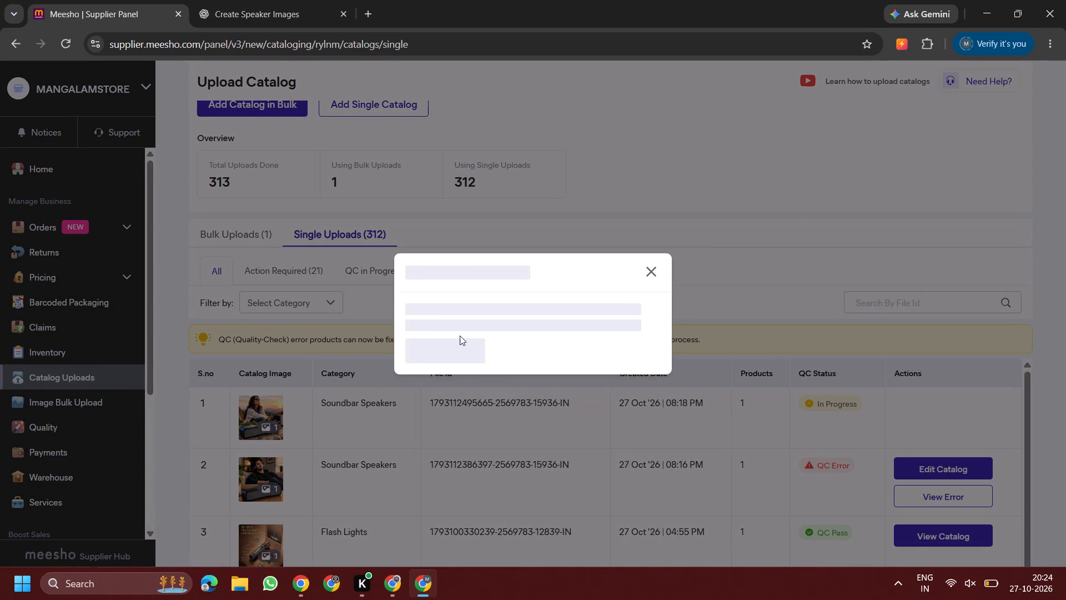
left_click(460, 336)
left_click(456, 345)
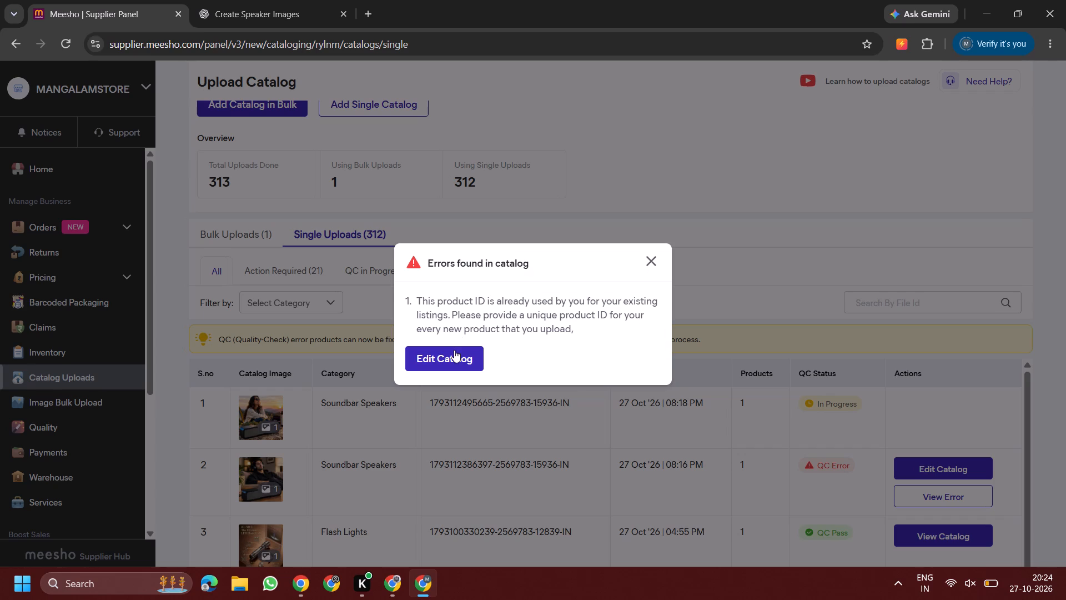
left_click(454, 350)
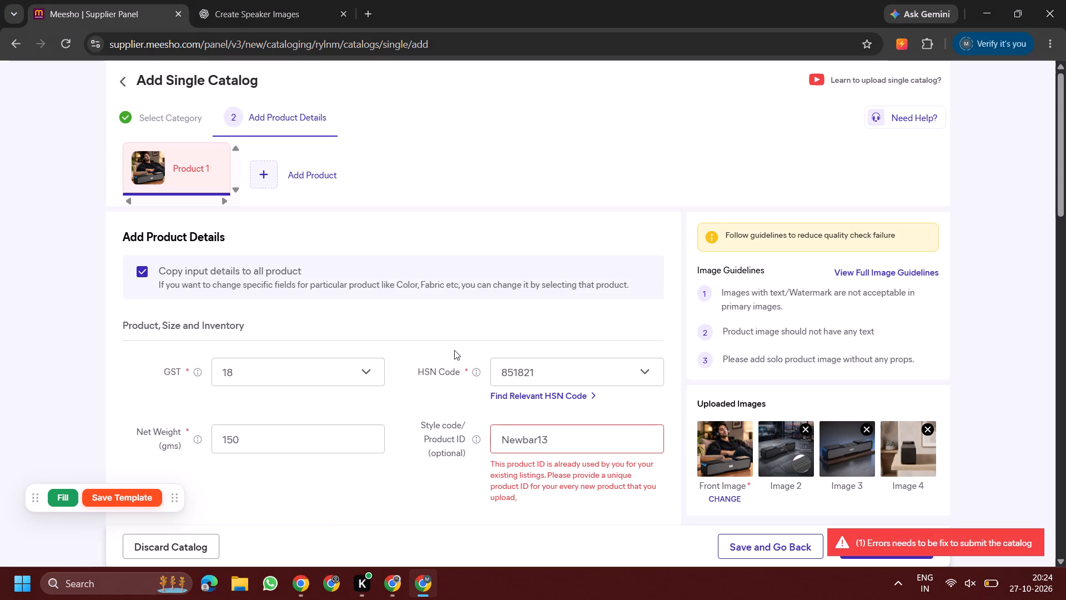
Set the Style code/Product ID to Newbar17 and submit the corrected catalog for quality check.
left_click(565, 443)
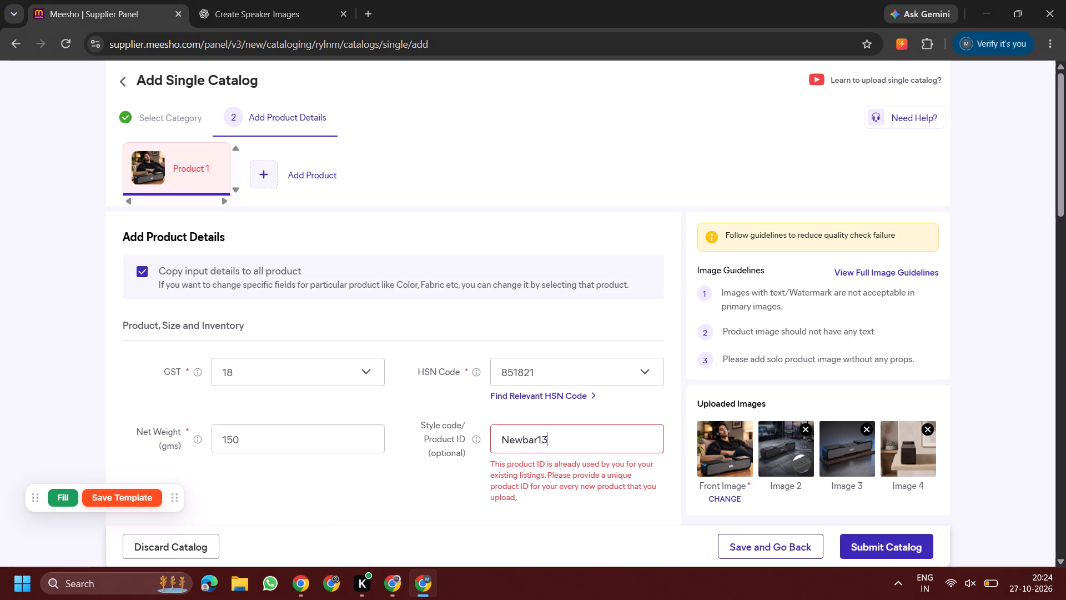
key("BackSpace")
key("7")
left_click(879, 553)
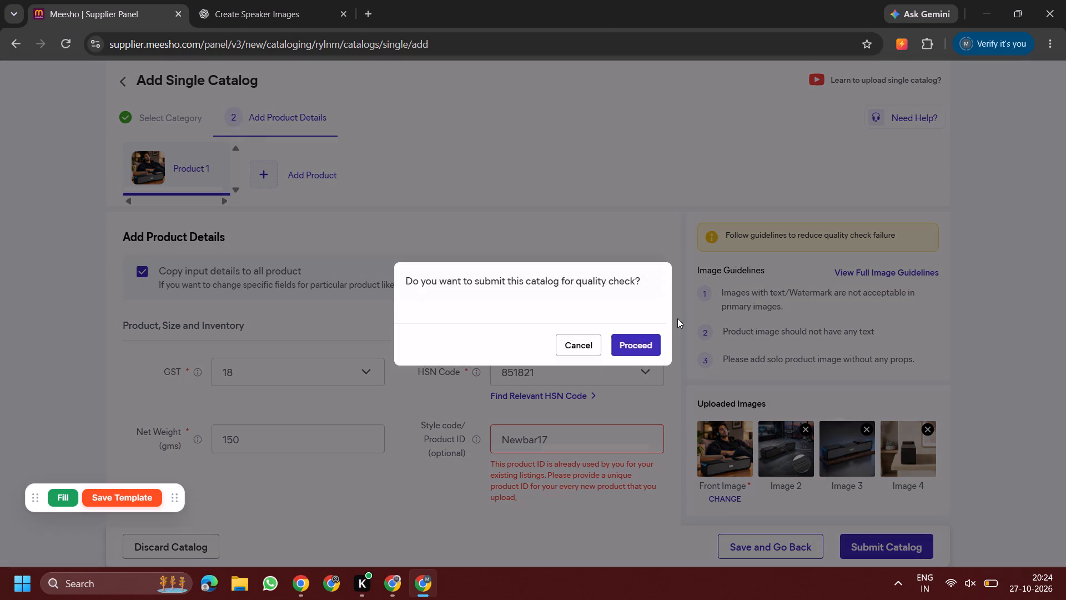
left_click(632, 349)
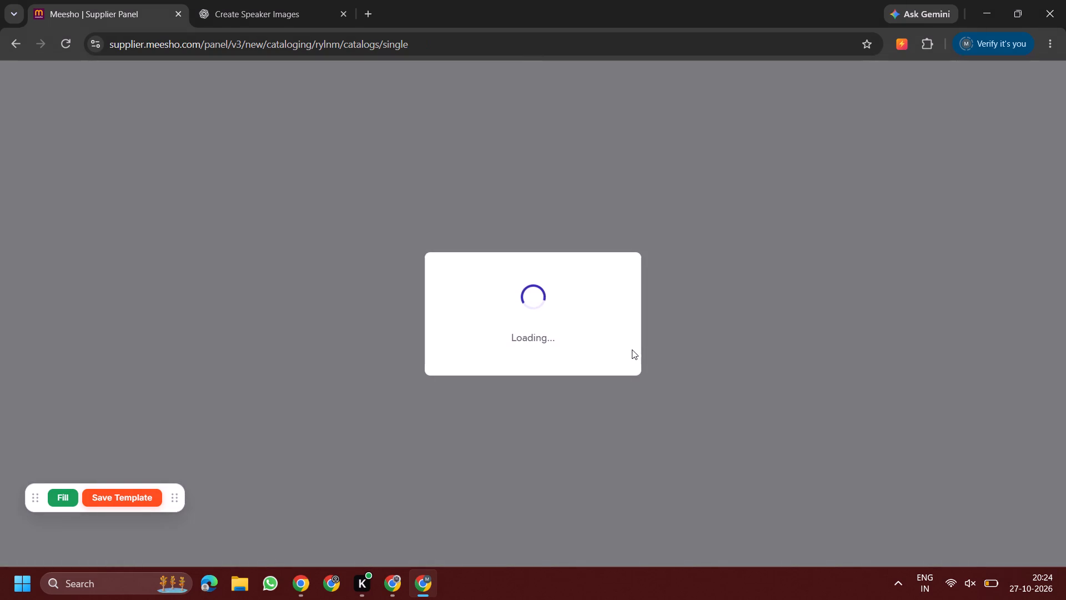